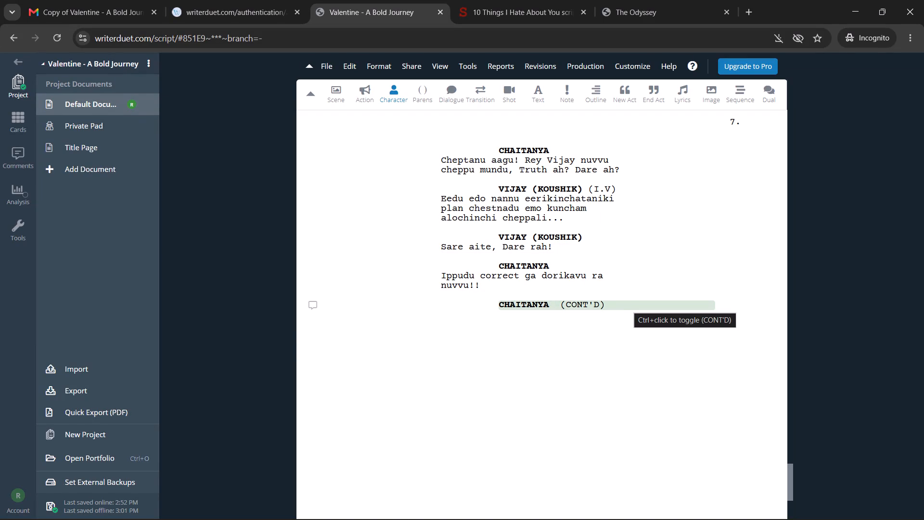
Start Chaitanya's continued dialogue with "Sare aite, nuvvu dare teeskunnav".
key("ctrl+Right")
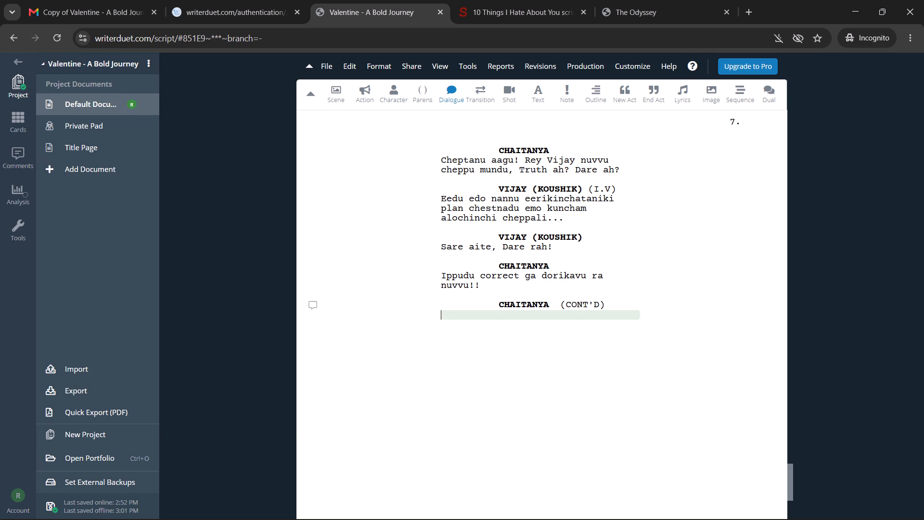
type("sare aite, nuvv")
type("u dare teeski")
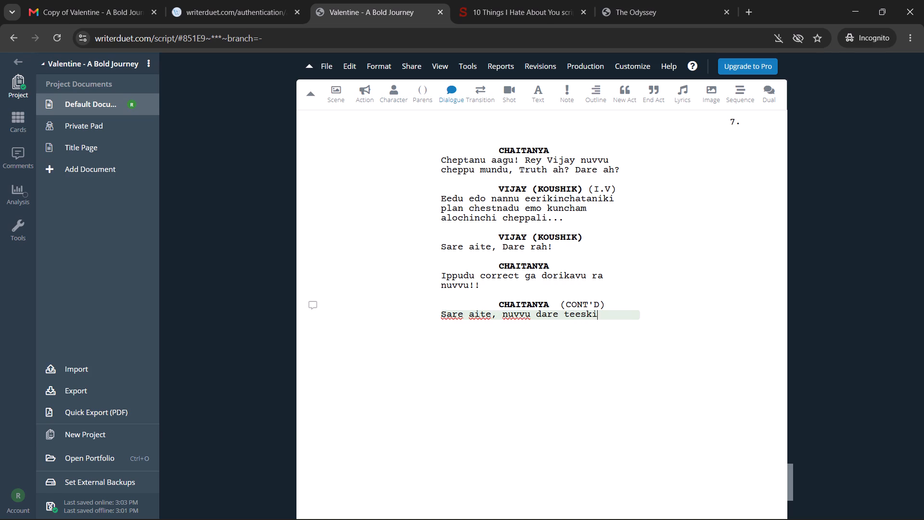
key("BackSpace")
type("unnna")
key("BackSpace")
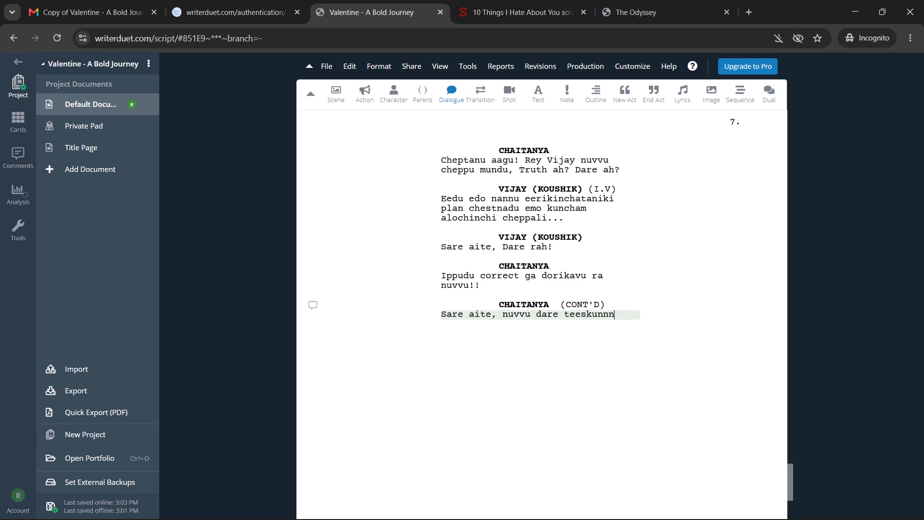
key("BackSpace")
key("BackSpace")
type("nav g")
key("BackSpace")
Complete Chaitanya's continued dialogue with "kabatti, nenu ey dare aithe isthamo, adey nuvvu cheyali.".
type("kabatti, nenu ey dare aite")
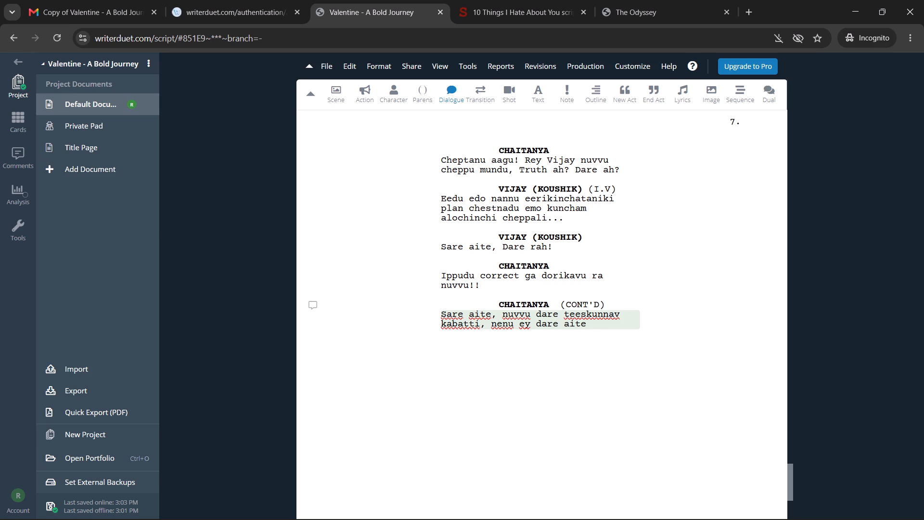
key("BackSpace")
type("he istam")
key("space")
key("BackSpace")
key("BackSpace")
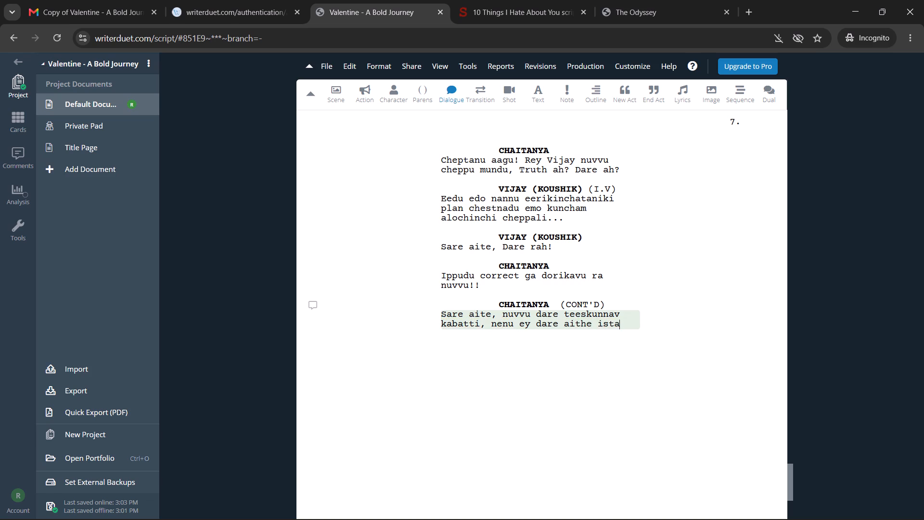
key("BackSpace")
type("hamo")
key("comma")
key("space")
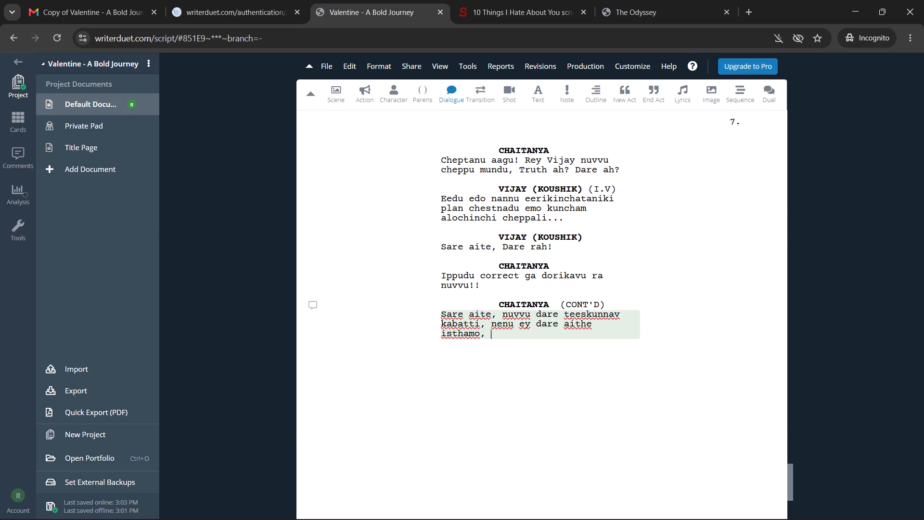
type("adey nuvvu cheyali")
key("period")
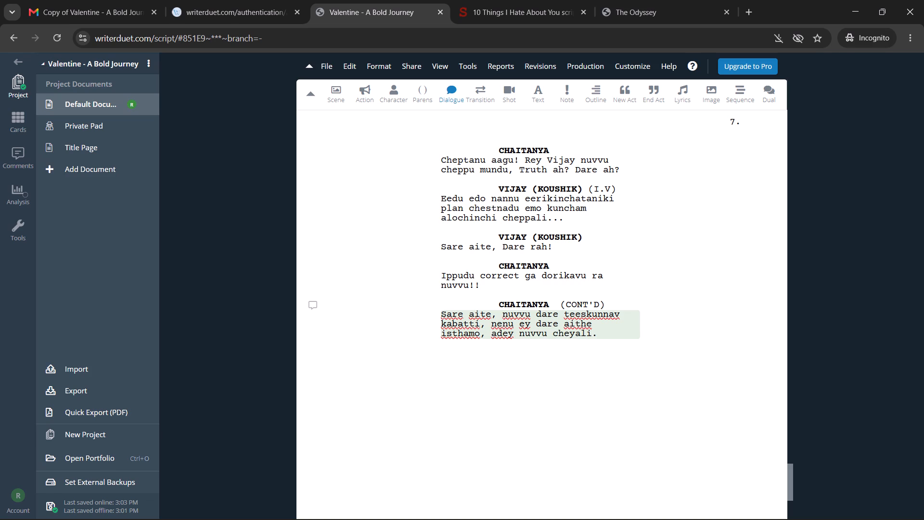
Add a bold ARJUN character cue below Chaitanya's continued dialogue and open its dialogue line.
key("Return")
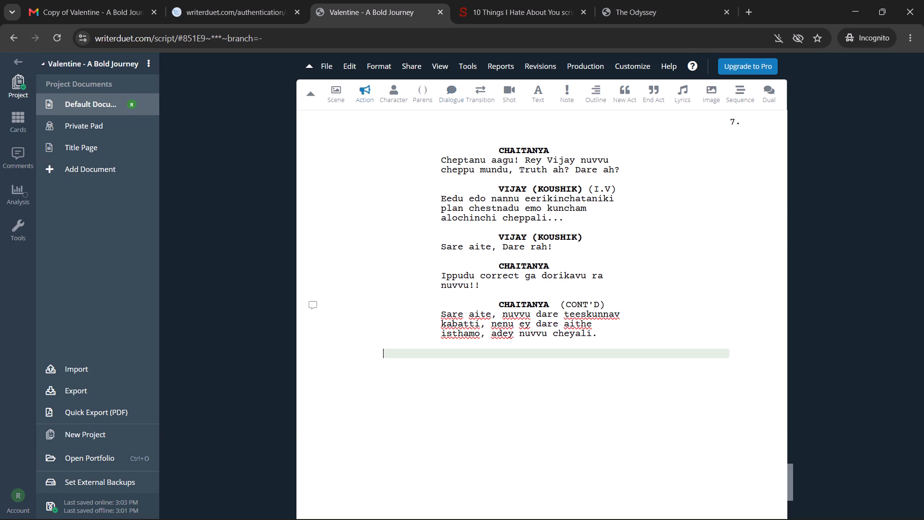
key("ctrl+3")
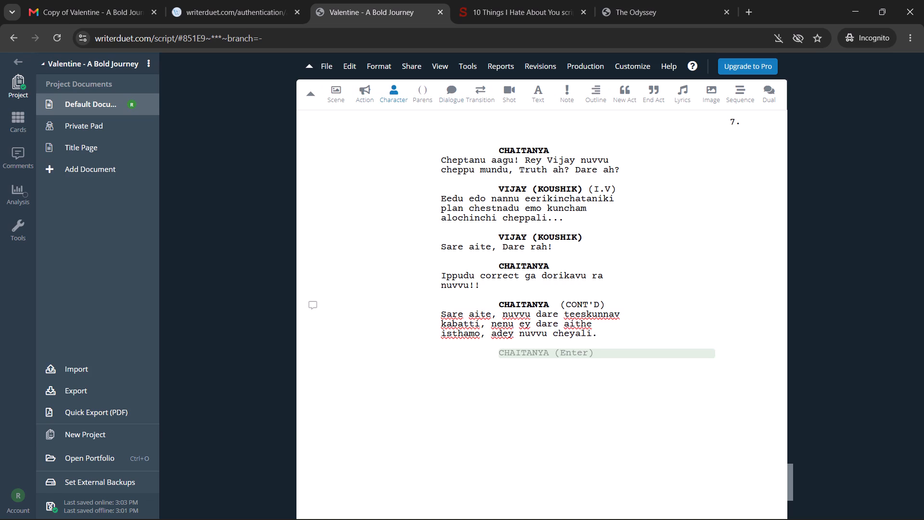
type("ar")
key("Tab")
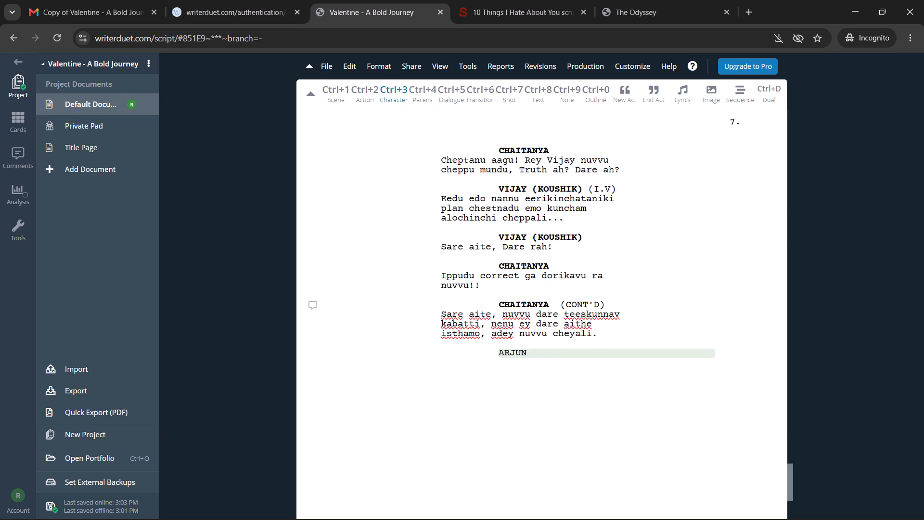
key("ctrl+shift+Left")
key("ctrl+b")
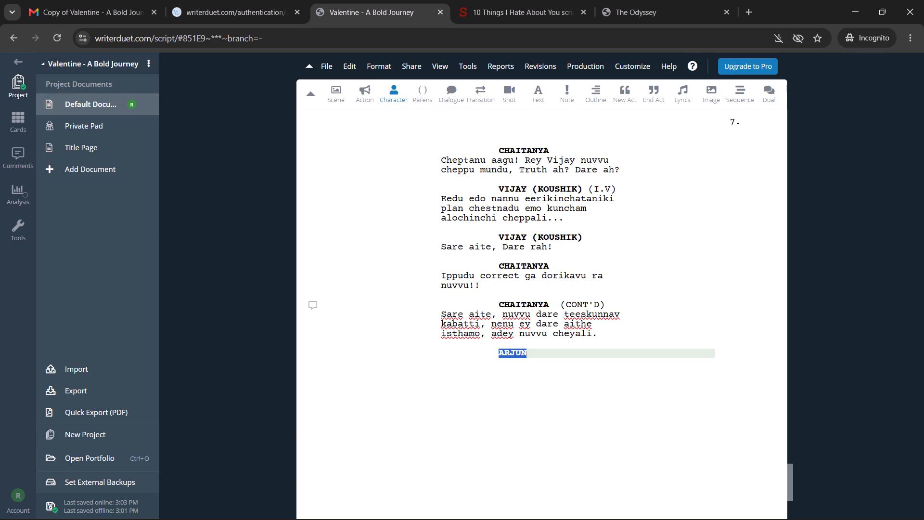
key("Right")
key("Return")
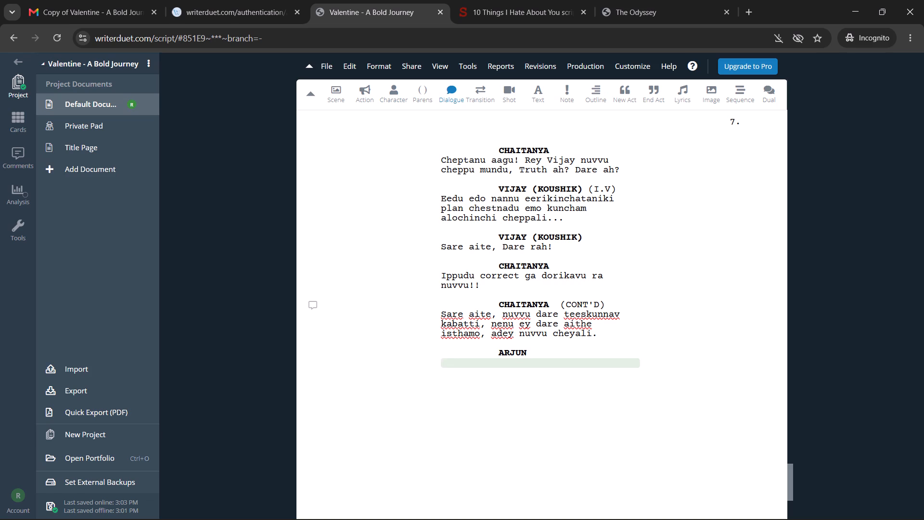
Write Arjun's dialogue "Ho oh! Ila pettava vidiki fitting?".
type("Ho oh")
type("! i;")
key("l")
key("BackSpace")
key("BackSpace")
type("la pettava vik")
key("BackSpace")
type("diki fitting?")
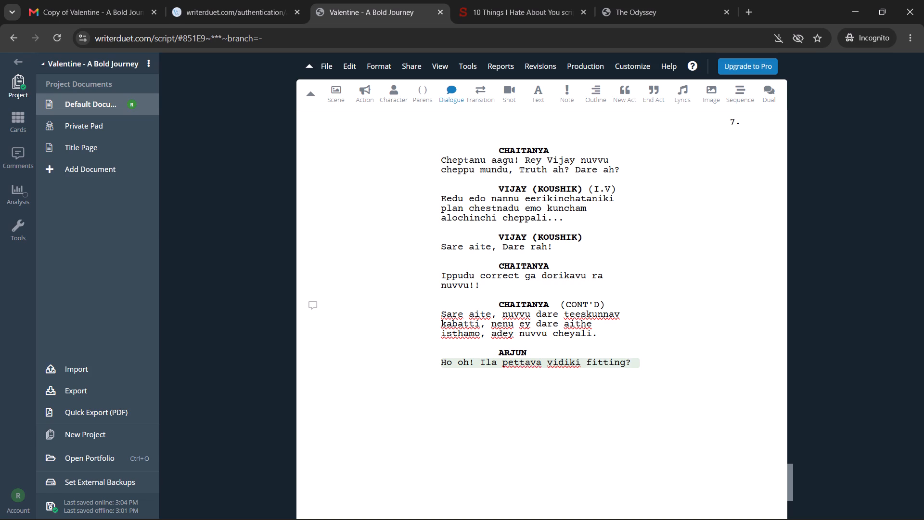
Add a bold CHAITANYA character cue after Arjun's dialogue and open its dialogue line.
key("Return")
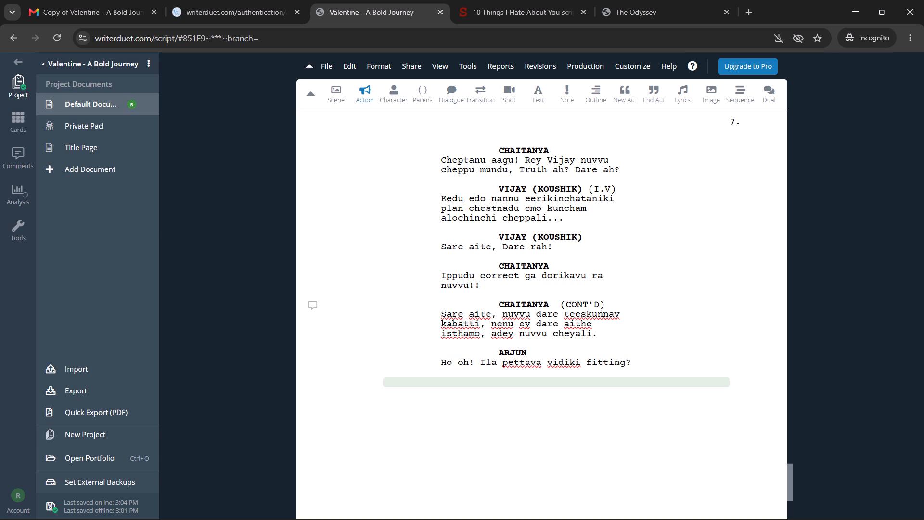
key("ctrl+shift+3")
type("cha")
key("Tab")
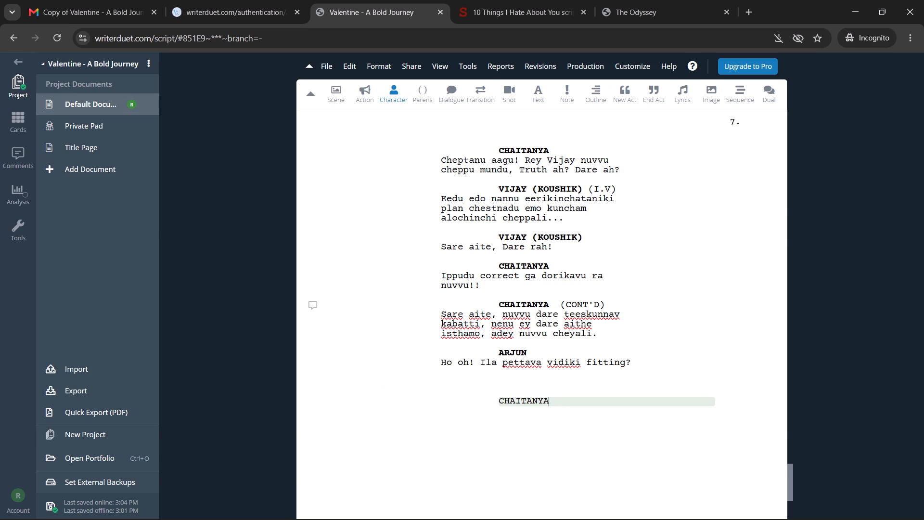
key("ctrl+shift+Left")
key("ctrl+b")
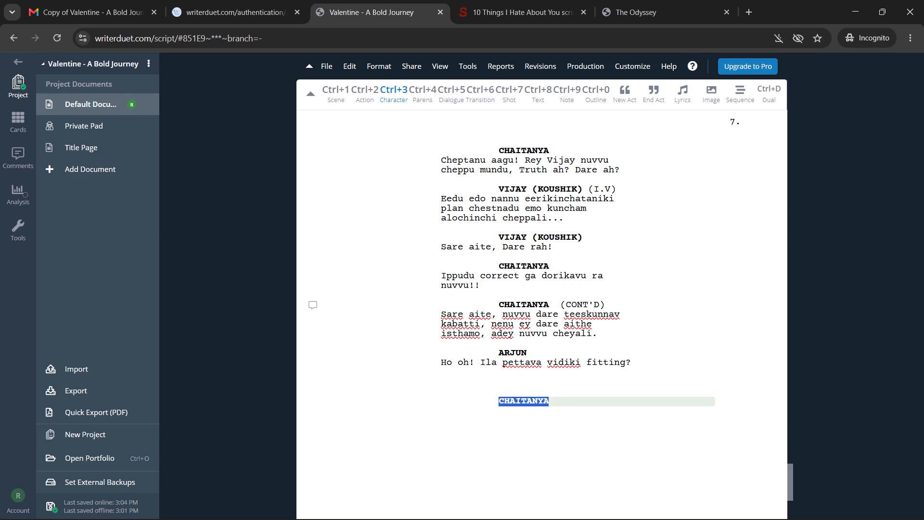
key("Right")
key("Return")
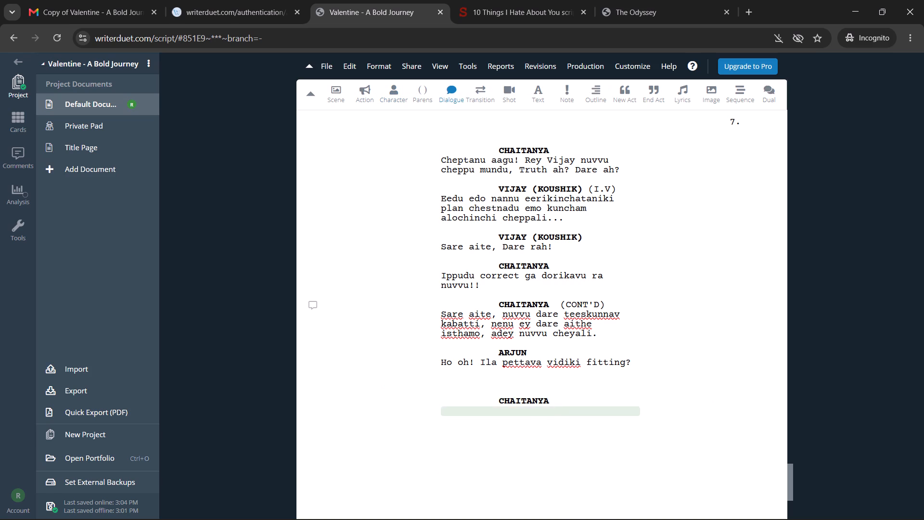
Write Chaitanya's reply "Ha ippudu ardham ayinda game enduku aadudham annano?".
type("Ha")
key("space")
type("ippudu ardham ayinda")
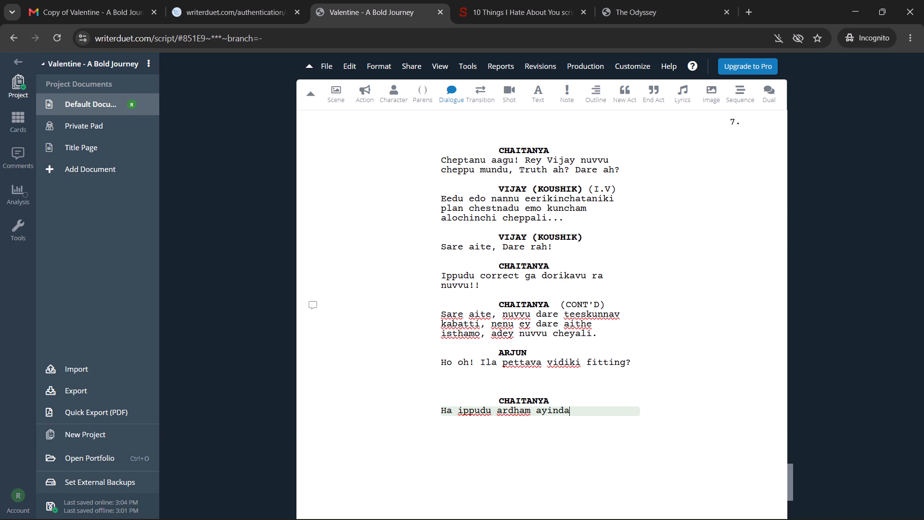
key("space")
type("game en")
type("duku aadudham annano")
key("shift+question")
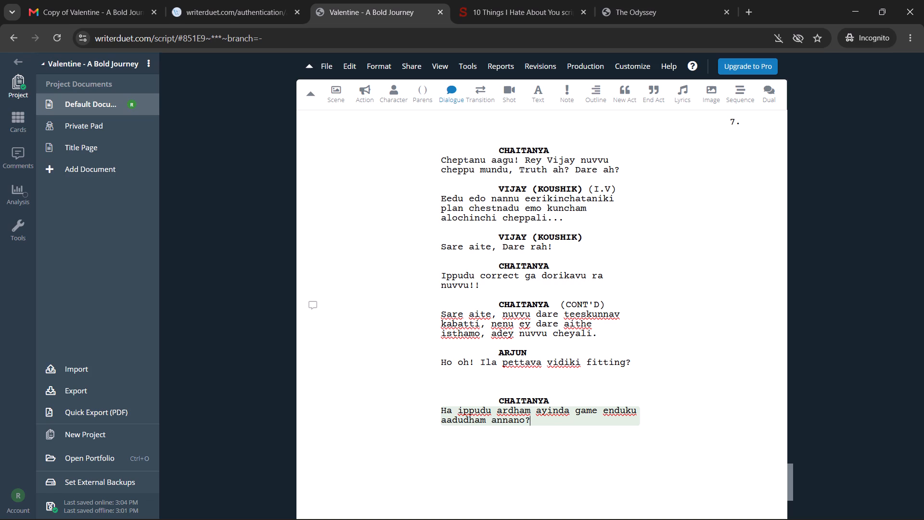
Add a VIJAY (KOUSHIK) character cue below Chaitanya's reply.
key("Return")
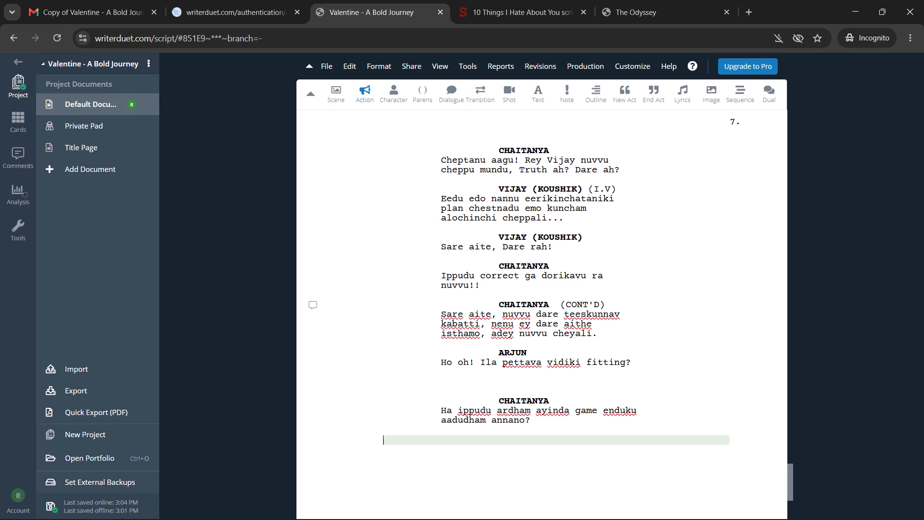
type("vi")
key("BackSpace")
key("BackSpace")
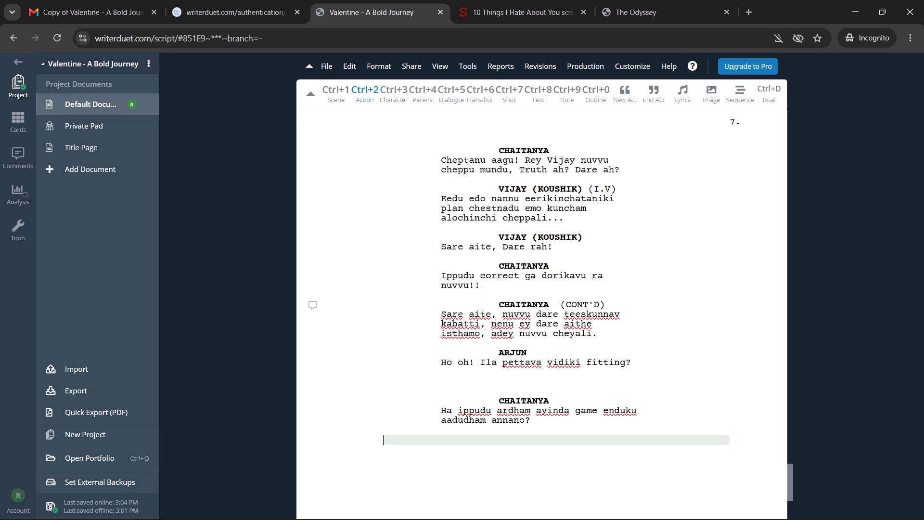
key("ctrl+3")
type("vij")
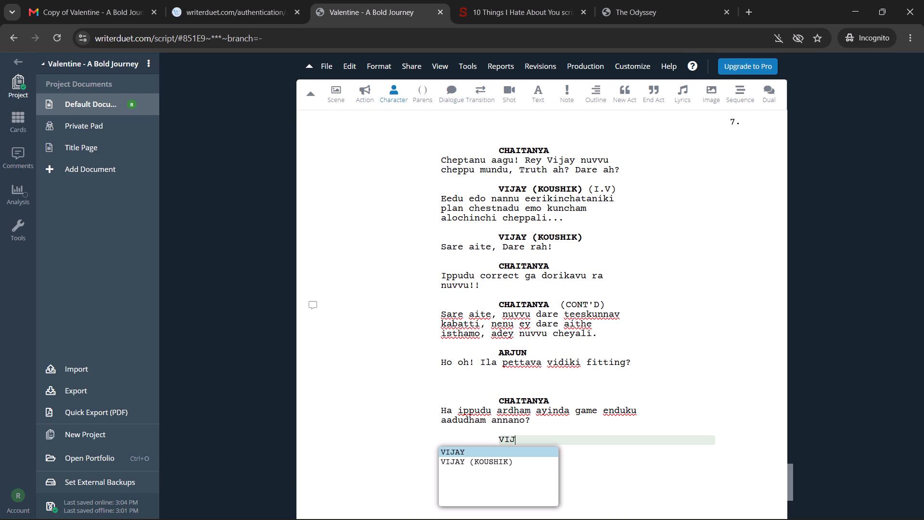
key("Tab")
key("BackSpace")
key("Down")
key("Return")
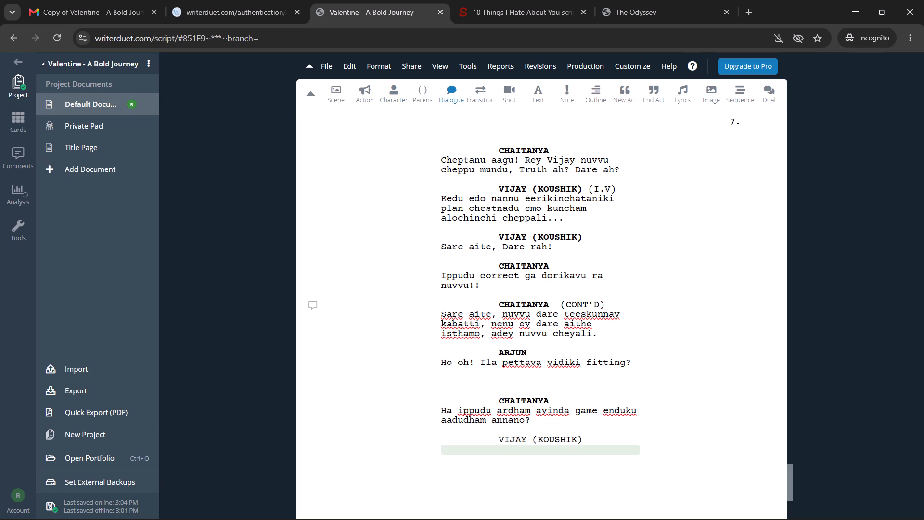
Make the new VIJAY (KOUSHIK) cue bold and return to its dialogue line.
key("Up")
key("ctrl+shift+Right")
key("ctrl+shift+Right")
key("ctrl+shift+Right")
key("ctrl+shift+Right")
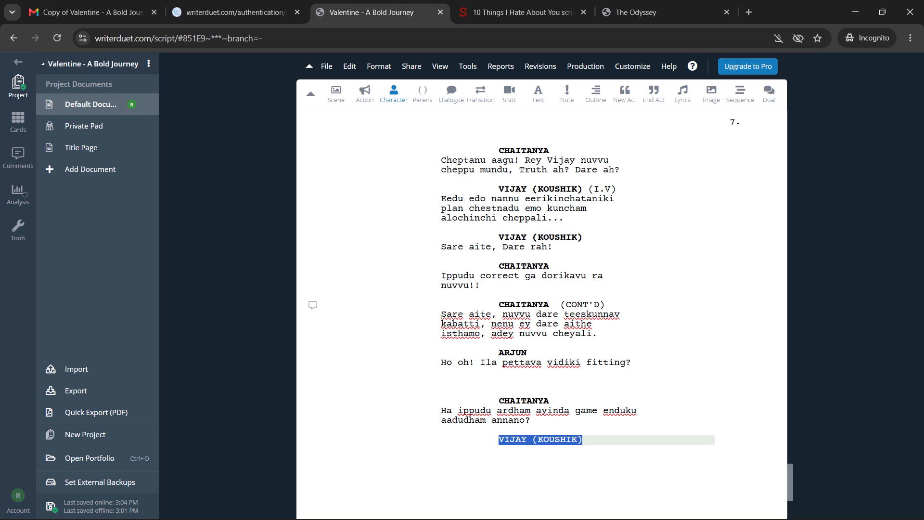
key("ctrl+b")
key("Right")
key("Return")
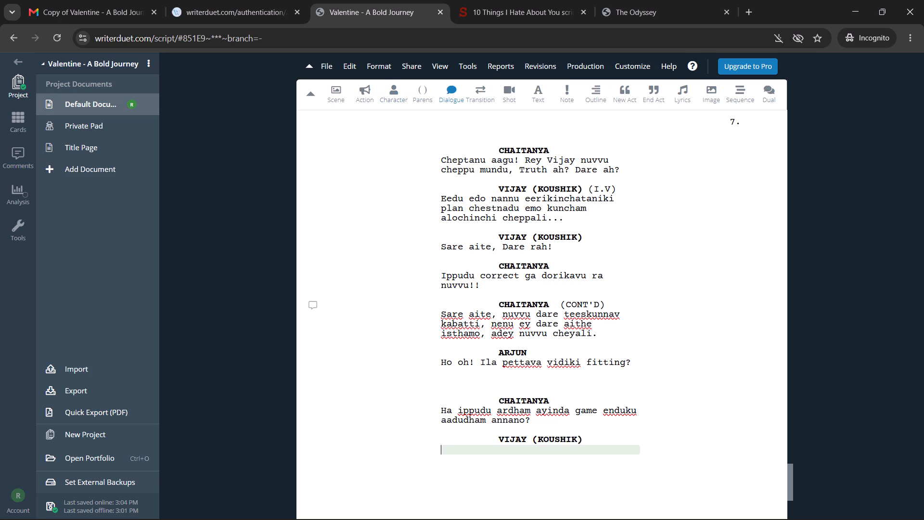
Write Vijay (Koushik)'s dialogue "Em plan chestnaru ra na medha?".
type("Em plan chestnar")
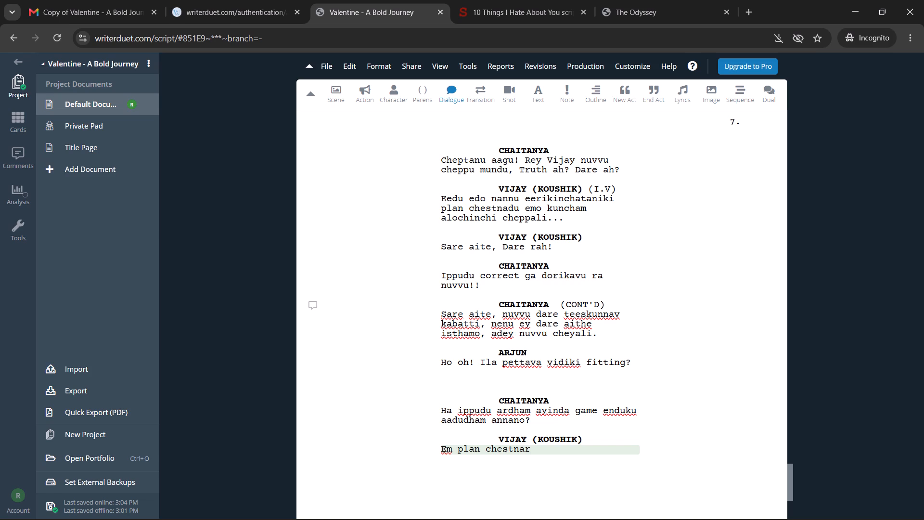
type("u ra na medha?")
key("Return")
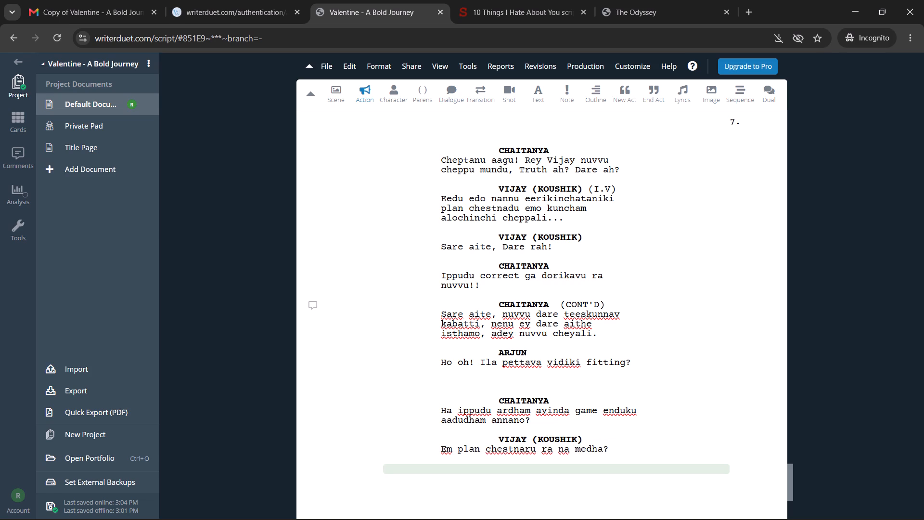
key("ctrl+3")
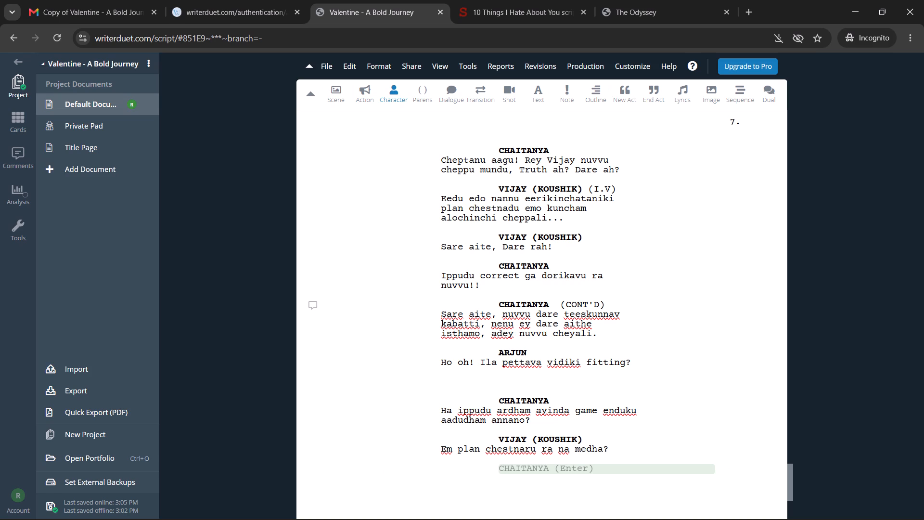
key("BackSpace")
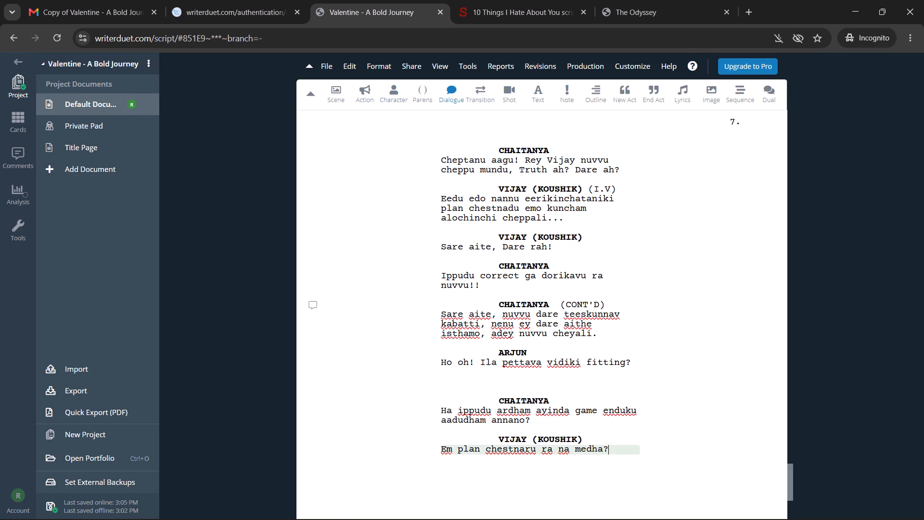
Extend Vijay (Koushik)'s last dialogue with "Sare gani meeru icchey dare emiti?".
key("shift+s")
key("BackSpace")
key("space")
type("Sare gani")
key("space")
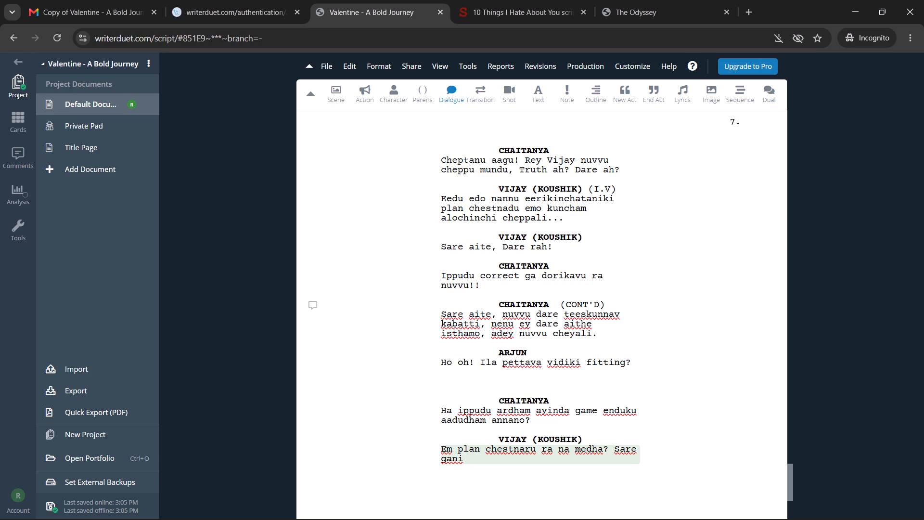
type("mme")
key("BackSpace")
key("BackSpace")
type("eeru icchey dare emiti?")
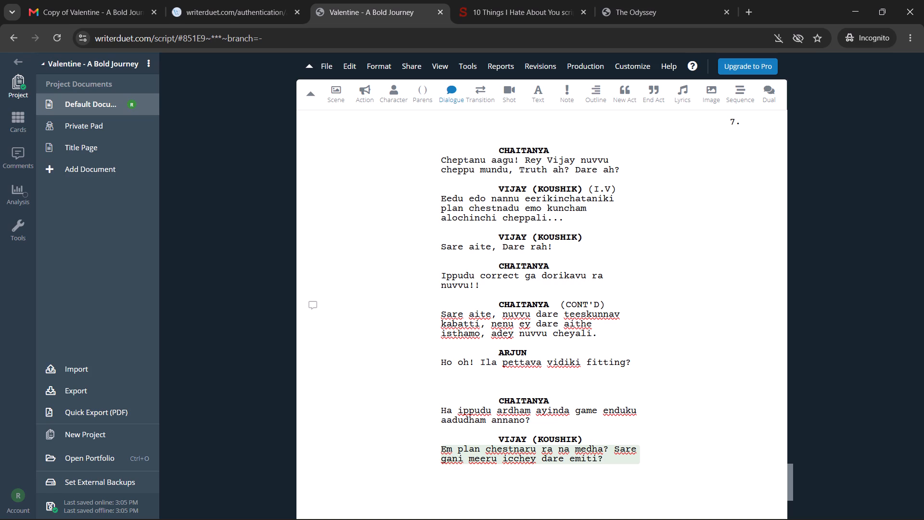
Add a bold CHAITANYA character cue below Vijay (Koushik)'s dialogue, with a dialogue line under it.
key("Return")
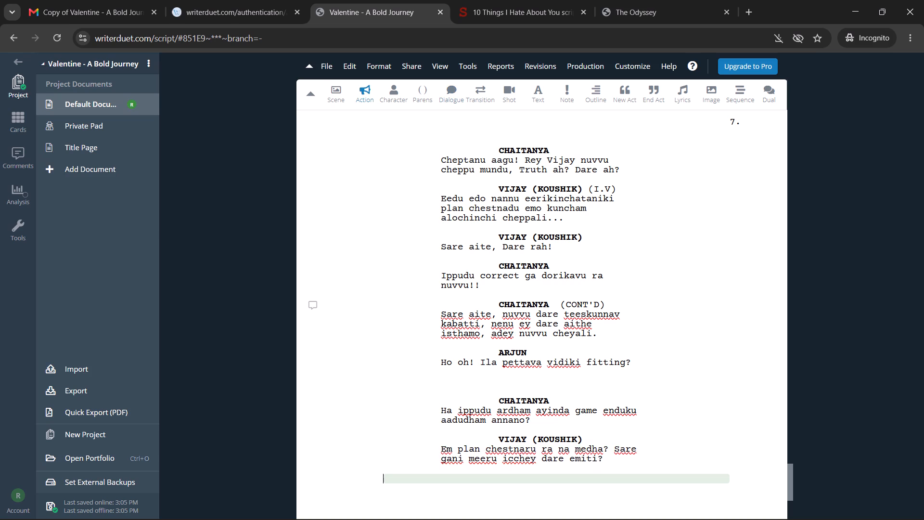
key("ctrl+3")
key("Return")
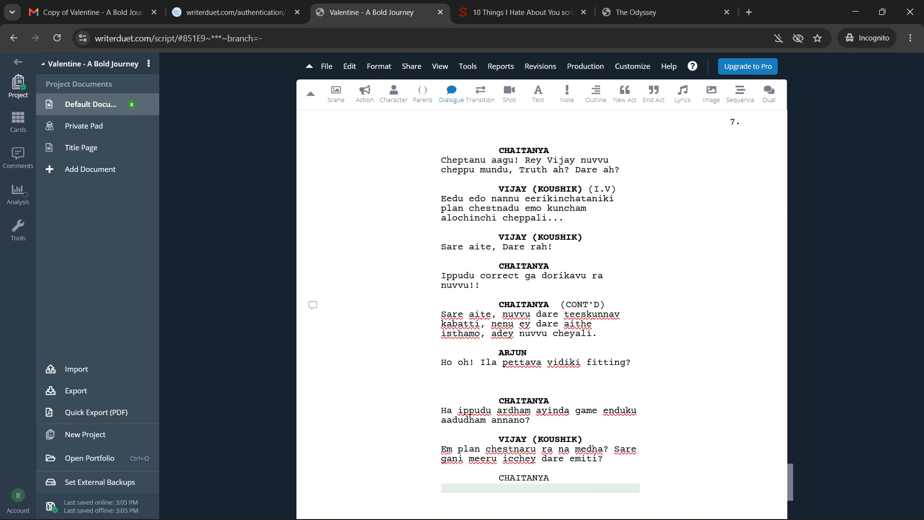
key("Up")
key("ctrl+shift+Right")
key("ctrl+b")
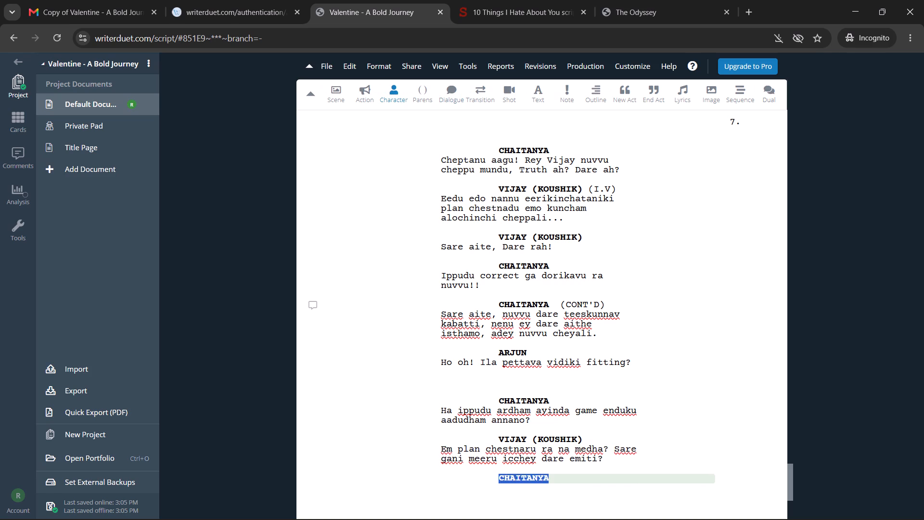
key("Right")
key("Return")
Write Chaitanya's dialogue "Aa dare emiti ante....?".
type("aa dare e")
type("miti an")
key("ctrl+BackSpace")
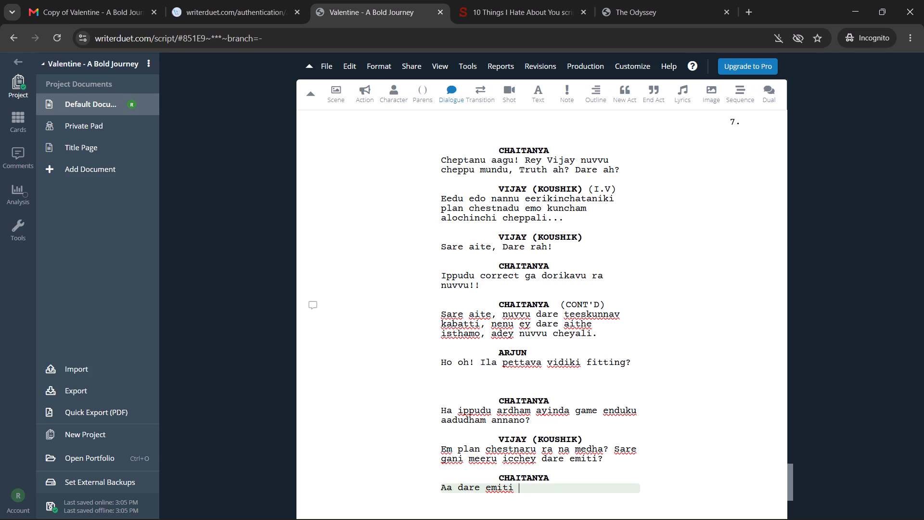
type("ante")
key("space")
key("BackSpace")
key("period")
key("period")
key("period")
key("period")
key("shift+question")
Review the preceding pages from Scene 05 through the truth-or-dare dialogue to check how the story and scene changes flow.
scroll(628, 303, "up", 9)
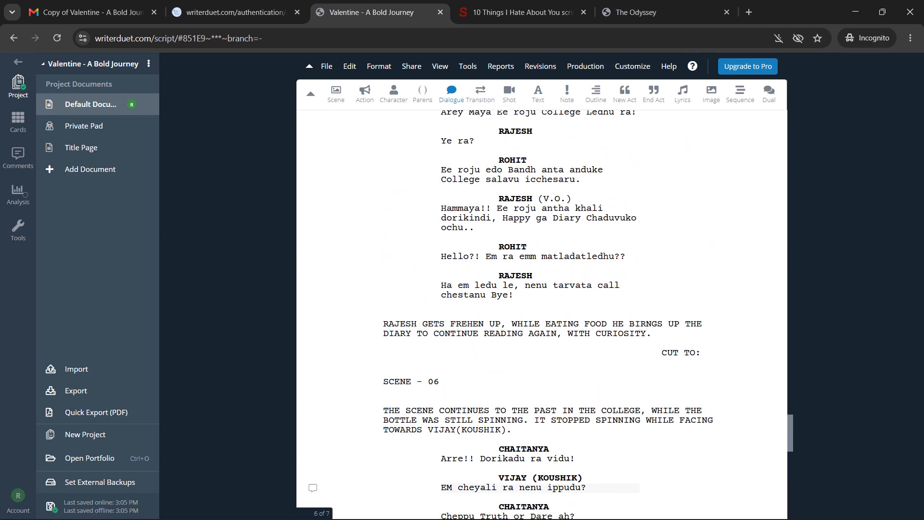
scroll(628, 303, "down", 2)
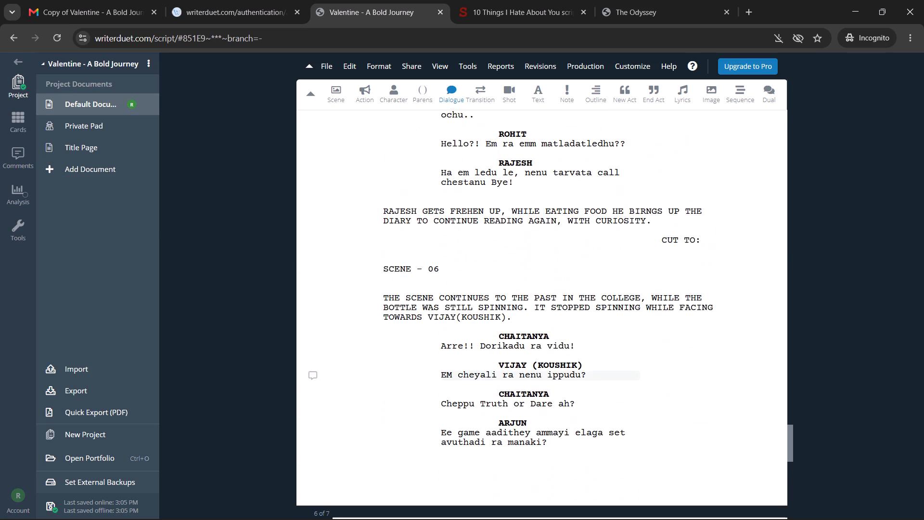
scroll(628, 303, "up", 1)
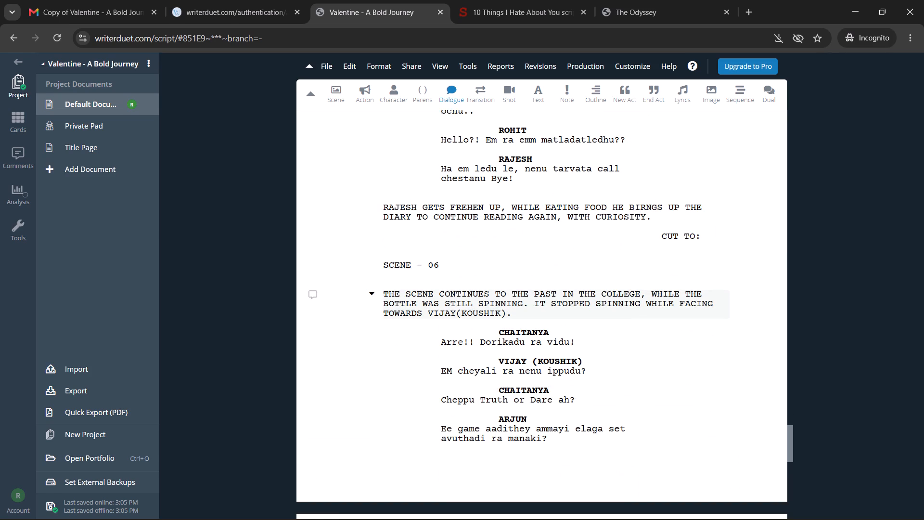
scroll(628, 303, "up", 2)
scroll(628, 303, "down", 4)
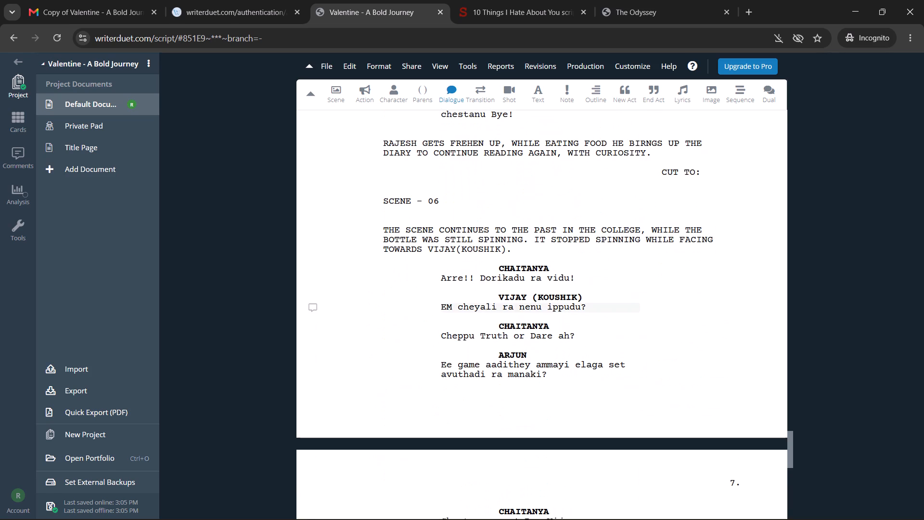
scroll(628, 303, "down", 3)
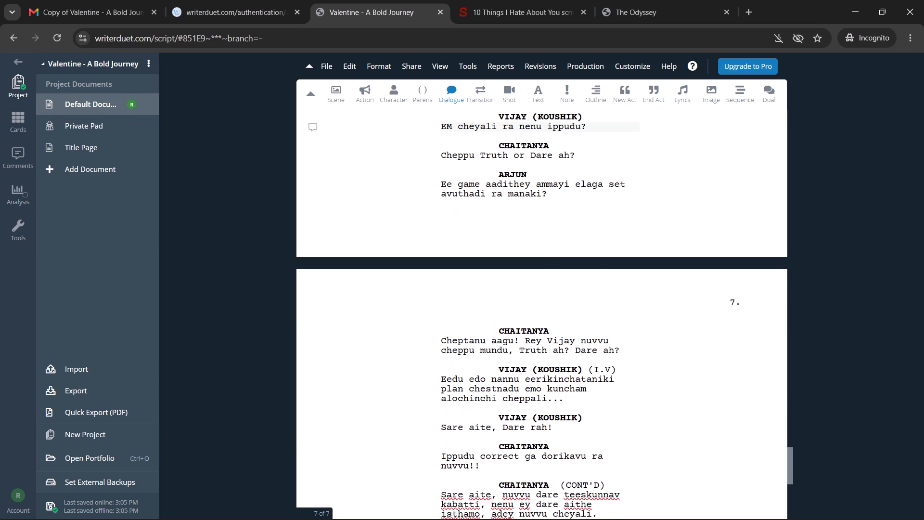
scroll(628, 303, "down", 4)
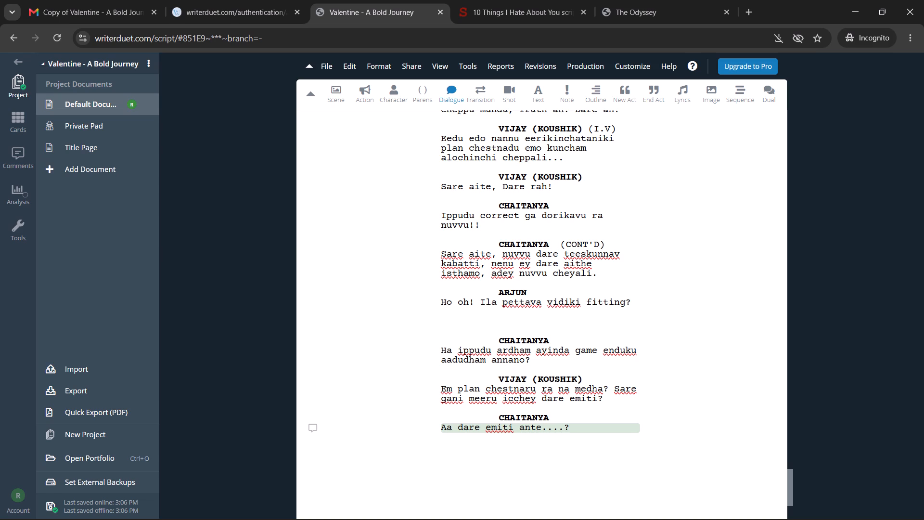
scroll(588, 476, "up", 9)
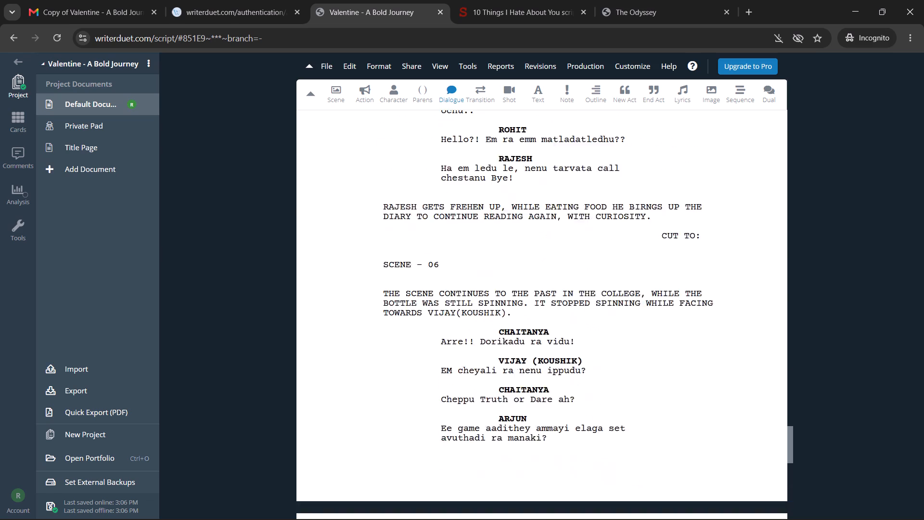
scroll(588, 476, "up", 4)
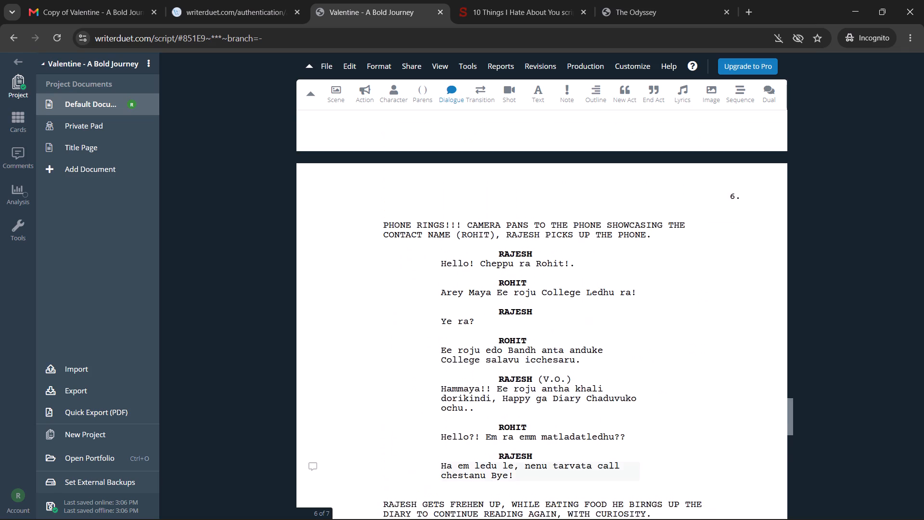
scroll(588, 476, "up", 5)
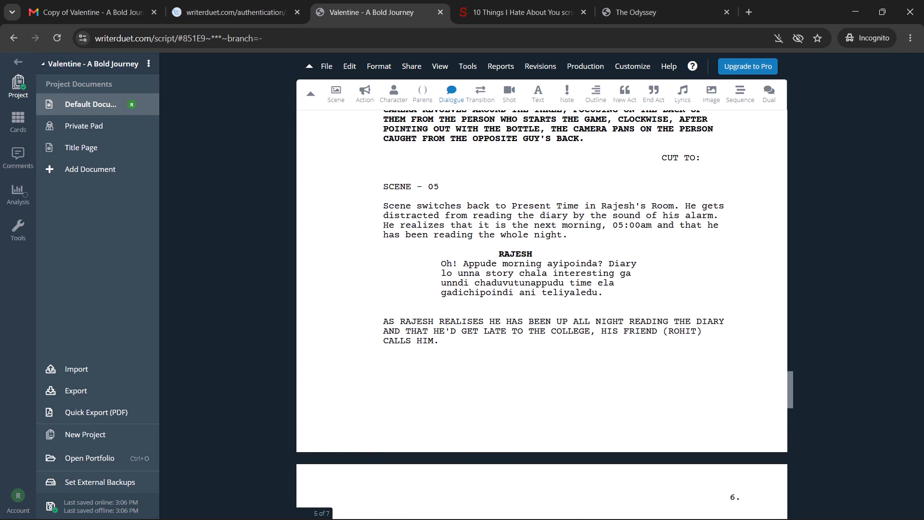
scroll(583, 478, "down", 17)
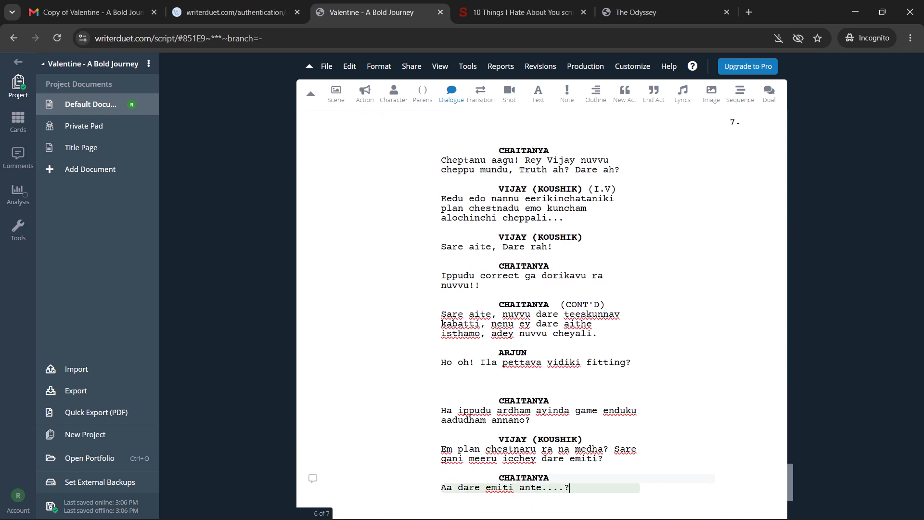
scroll(583, 478, "down", 7)
Add a "CUT TO:" transition after Chaitanya's last dialogue.
key("Return")
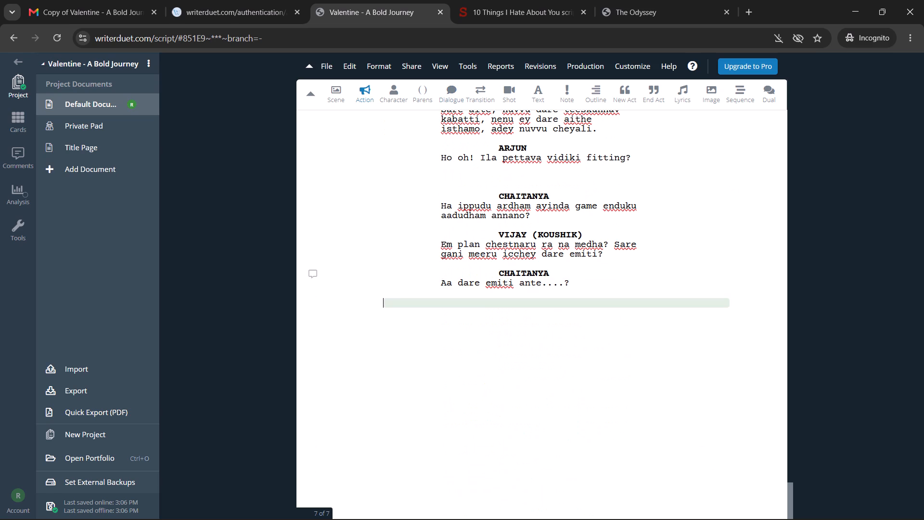
type("cut to")
key("Return")
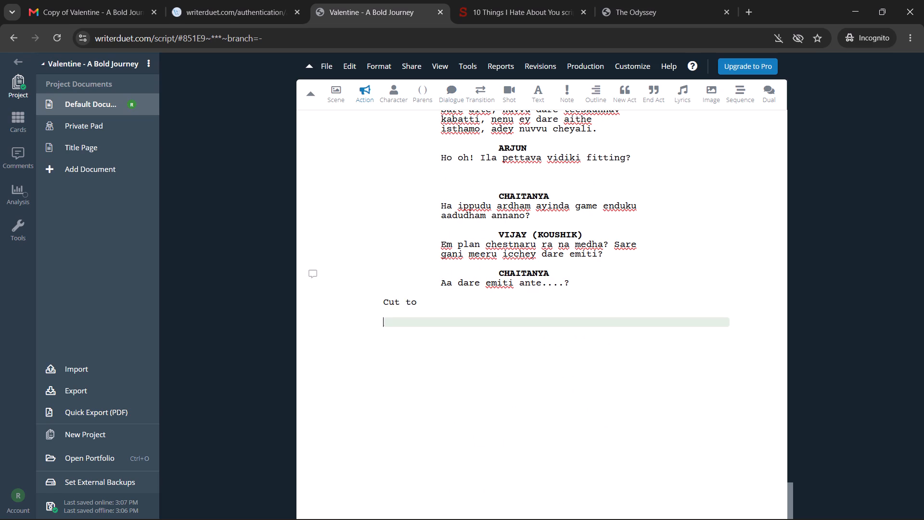
key("BackSpace")
key("shift+colon")
key("Return")
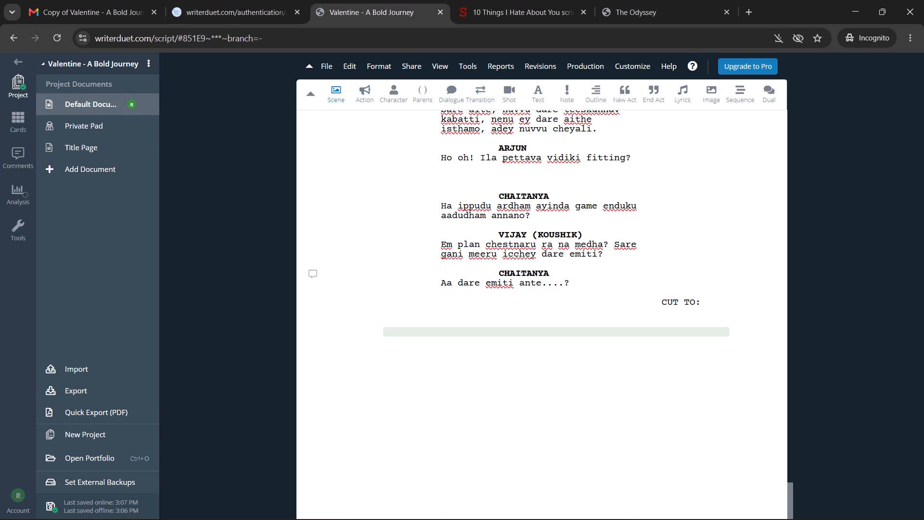
Add the scene heading "SCENE - 07" below the transition and start a new line under it.
type("Sc")
type("ene")
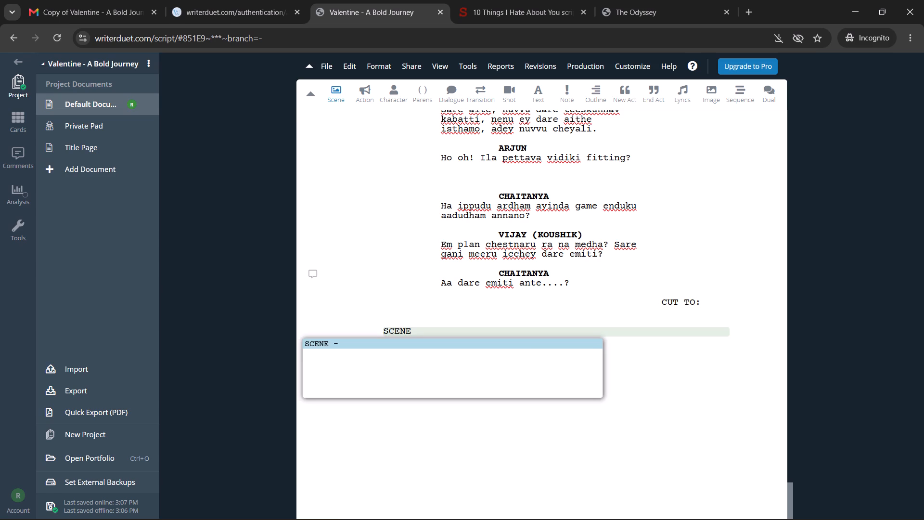
key("Tab")
key("space")
scroll(578, 479, "up", 12)
scroll(585, 494, "down", 9)
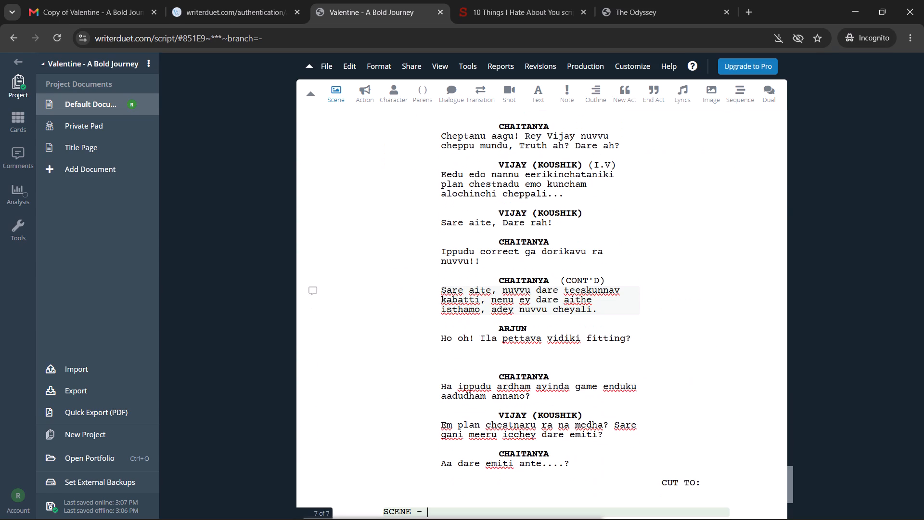
scroll(585, 494, "down", 3)
type("07")
key("Up")
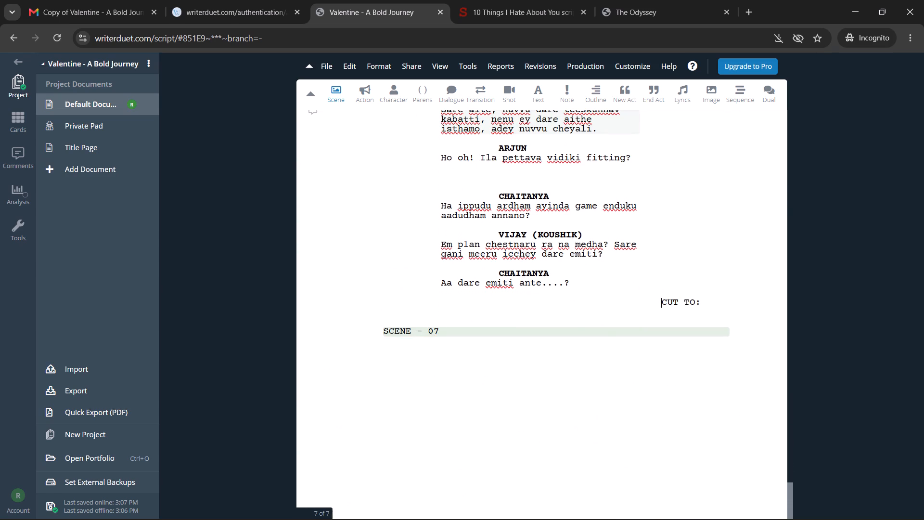
key("Down")
key("Down")
key("Return")
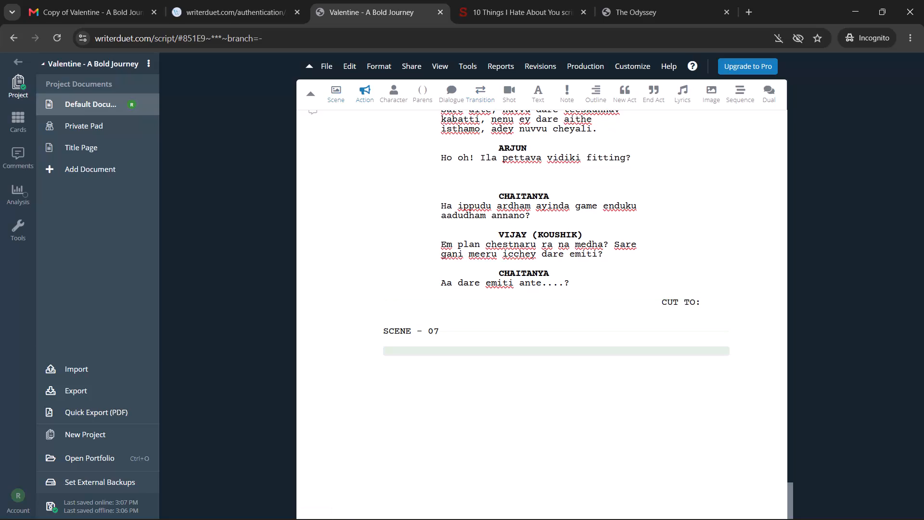
Start the Scene 07 description under the heading, formatted as a scene line, with "The scene switches back to present day Rajesh's Room,".
key("ctrl+1")
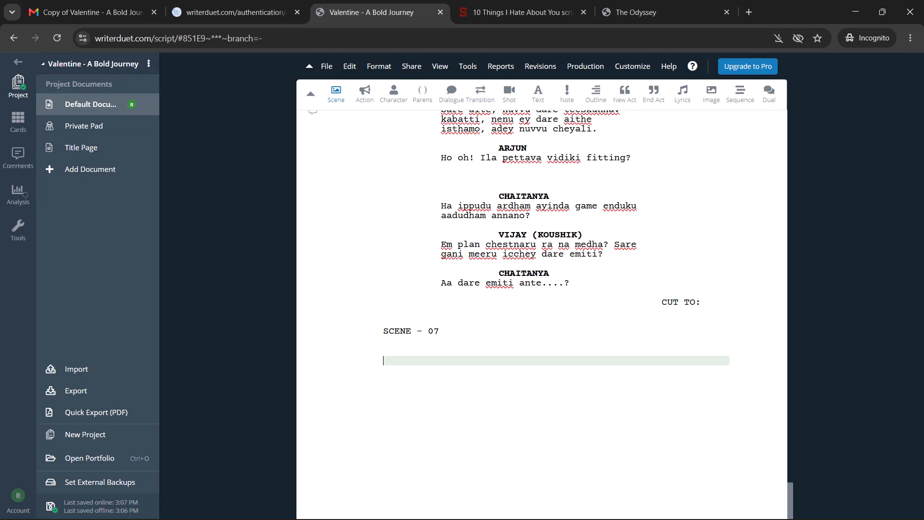
type("The s")
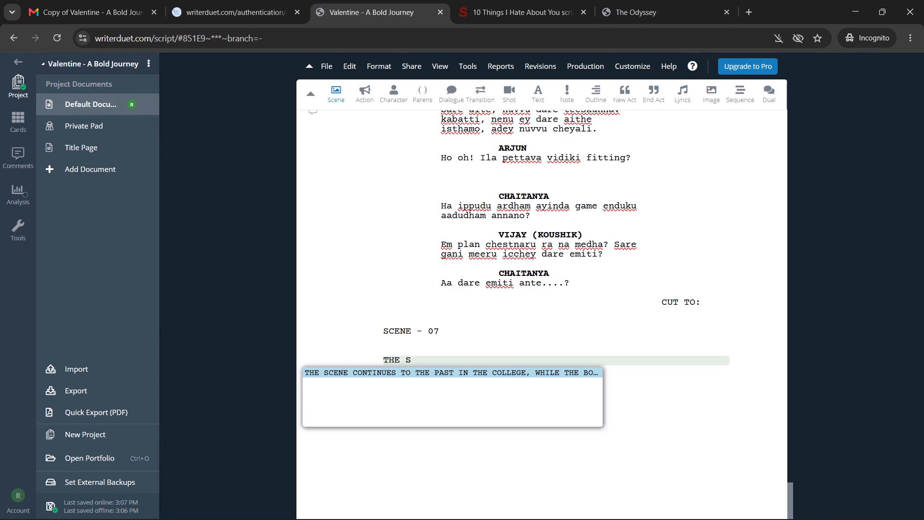
type("cene switches back to present day Rajes")
key("ctrl+BackSpace")
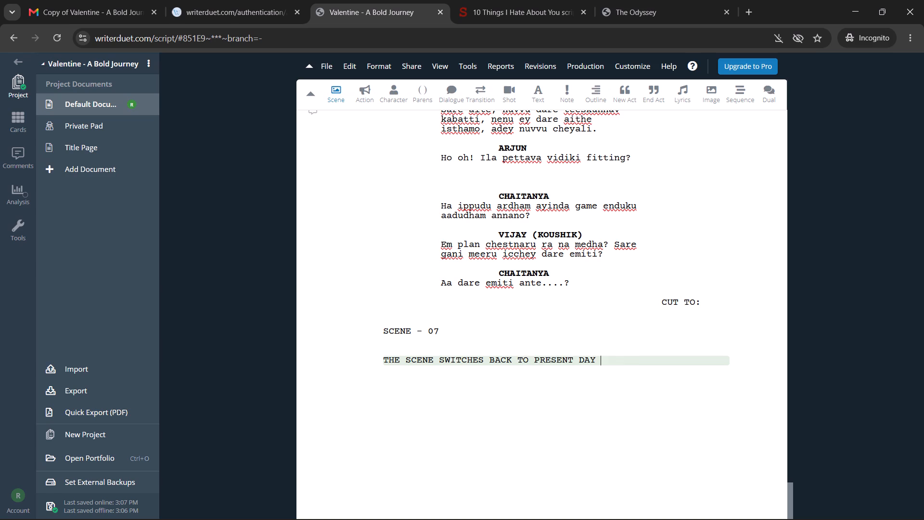
type("Ra")
type("jesh's Room")
type(",")
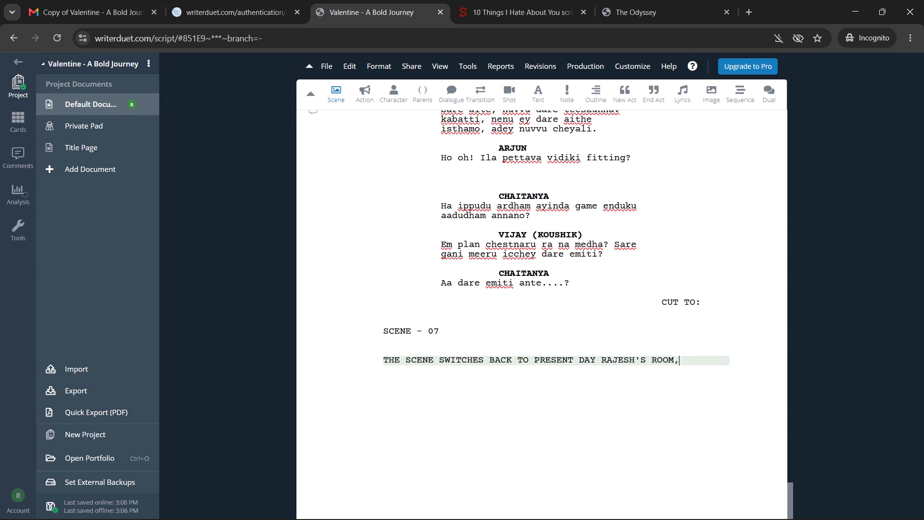
Continue the Scene 07 description with "his doorbell rings, Rajesh gets distracted again from reading the diary".
key("space")
type("HI")
key("BackSpace")
type("is door =")
key("BackSpace")
key("BackSpace")
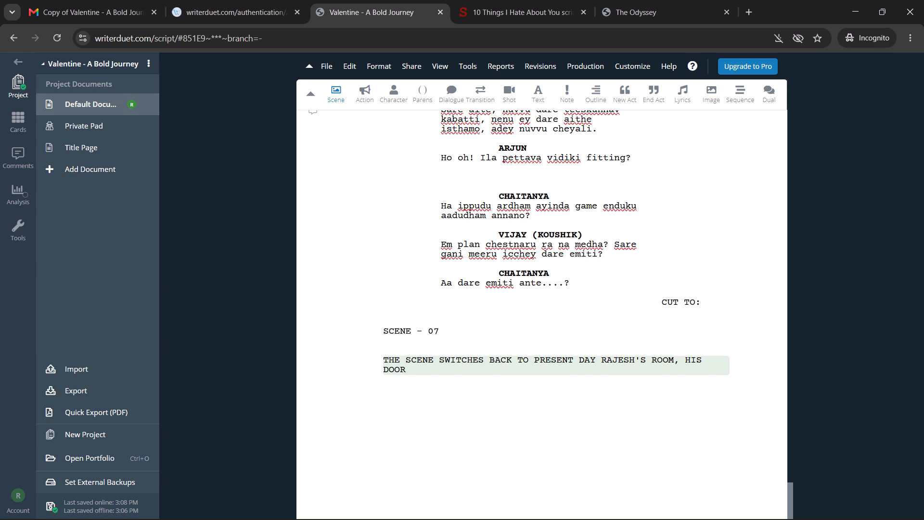
type("bell rings, rajest")
key("BackSpace")
type("h gets distrag")
key("BackSpace")
type("cted again from reading the diary")
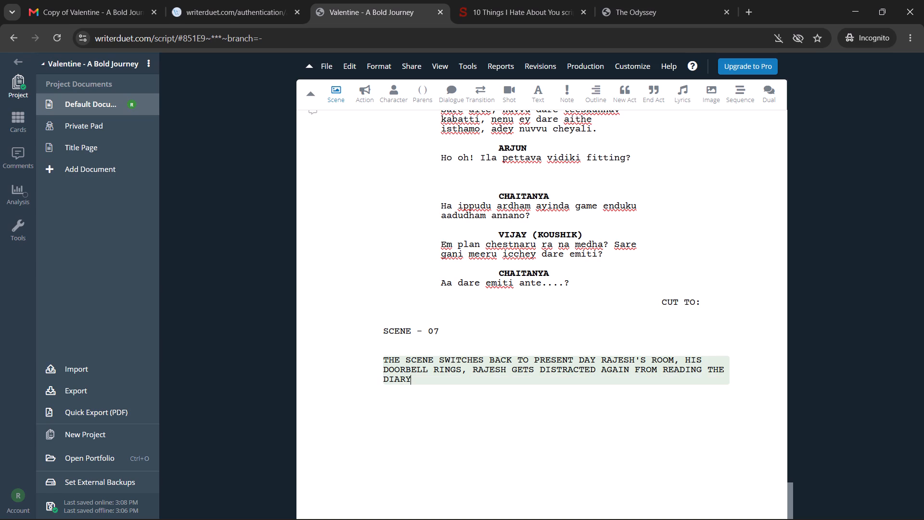
Complete the sentence about Rajesh's reaction to the doorbell with ", gets up, opens the door.".
type(", gets up,")
key("space")
type("opens the")
key("space")
type("door.")
key("space")
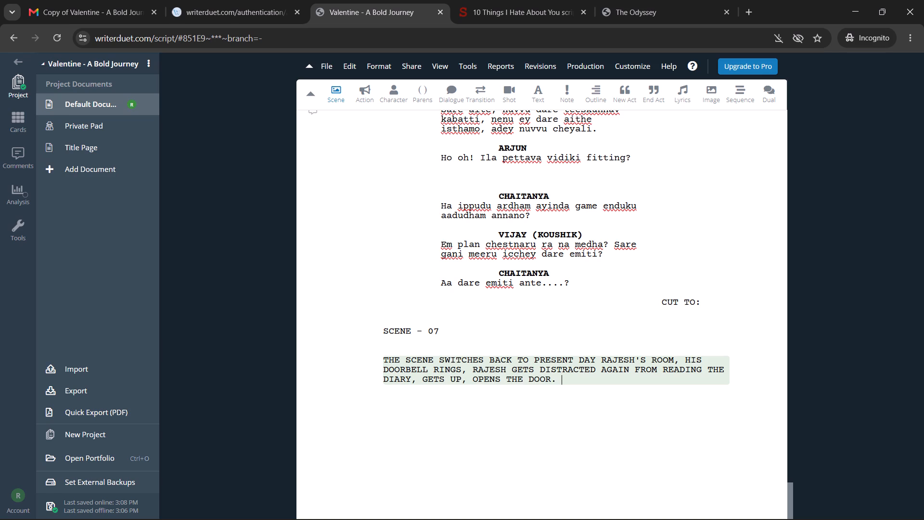
Add the sentence "It's a delivery package." to the Scene 07 description and begin the following sentence with "Rajesh".
type("It")
type("'s")
key("space")
type("a")
key("space")
type("delivery o")
key("BackSpace")
type("package")
key("period")
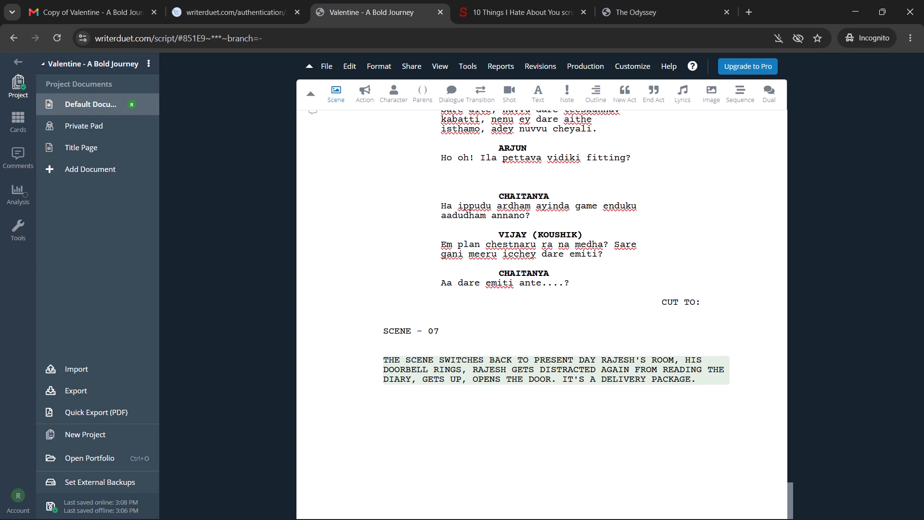
key("space")
type("rah")
key("BackSpace")
key("e")
key("BackSpace")
type("jesh")
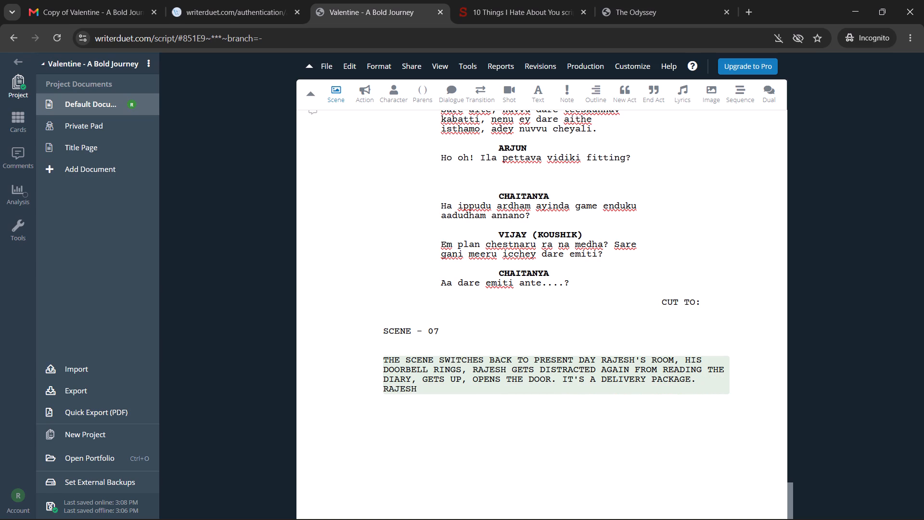
key("space")
Review the earlier pages from Scene 05 through Scene 06 to check how the present-day and past scenes are described.
scroll(585, 494, "up", 10)
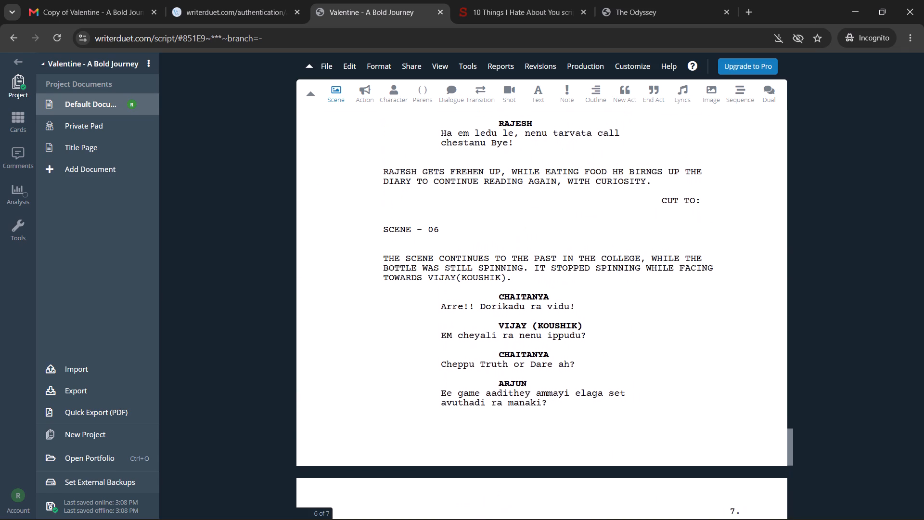
scroll(585, 494, "up", 3)
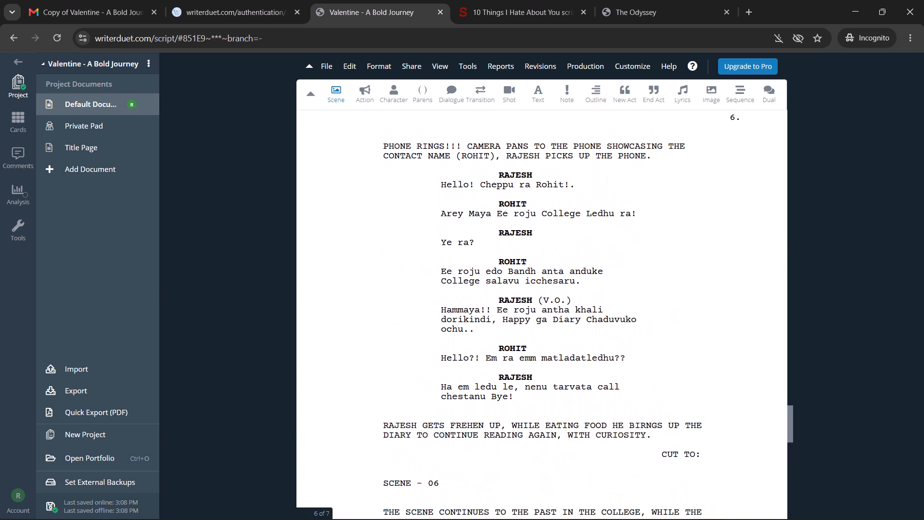
scroll(585, 494, "up", 6)
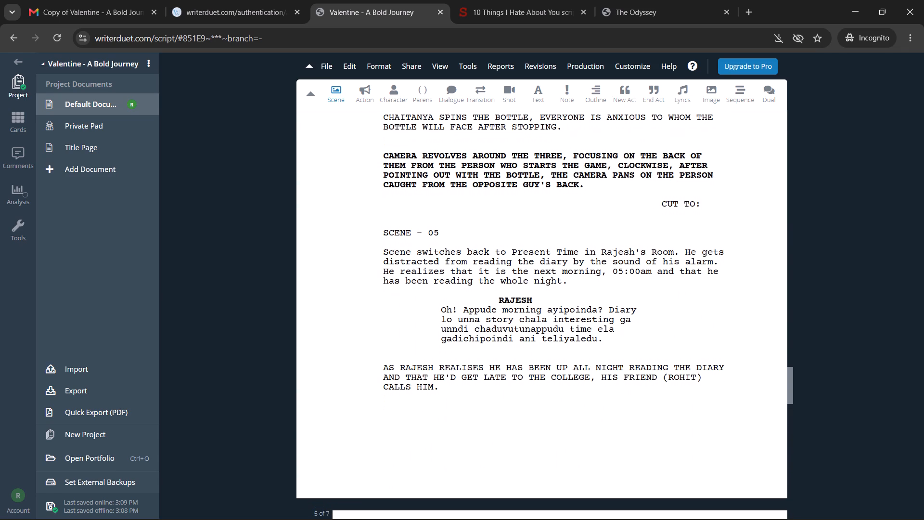
scroll(585, 494, "down", 9)
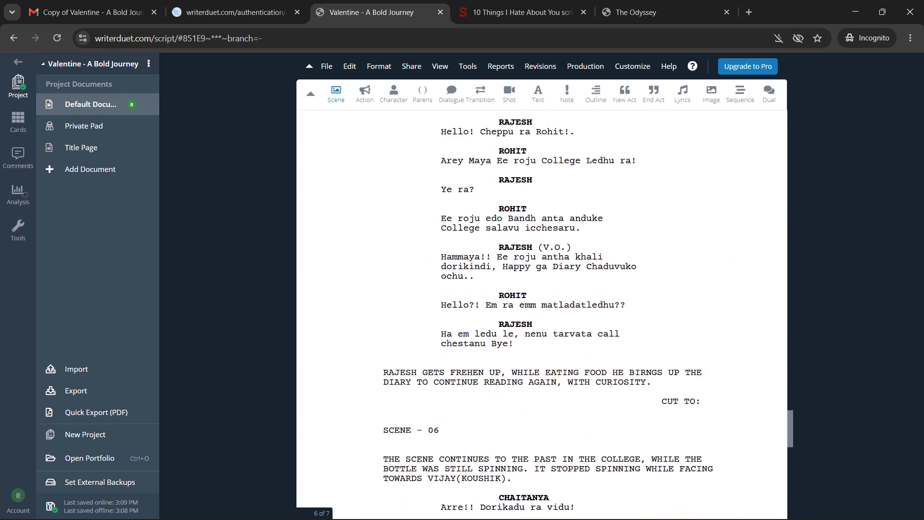
scroll(585, 494, "down", 13)
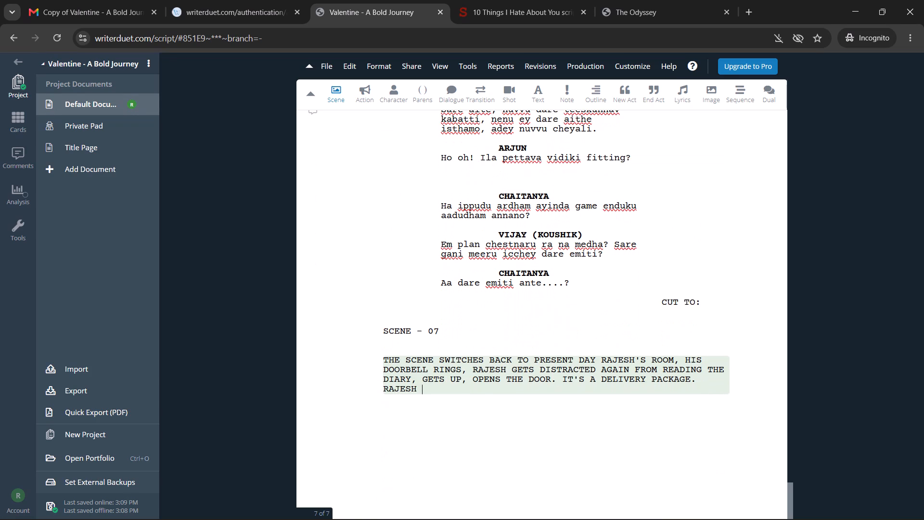
scroll(585, 494, "up", 4)
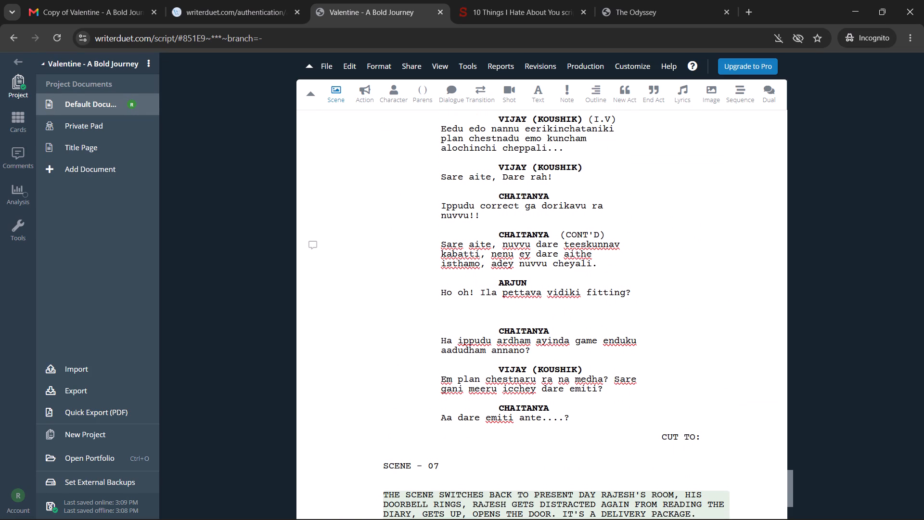
scroll(585, 494, "down", 3)
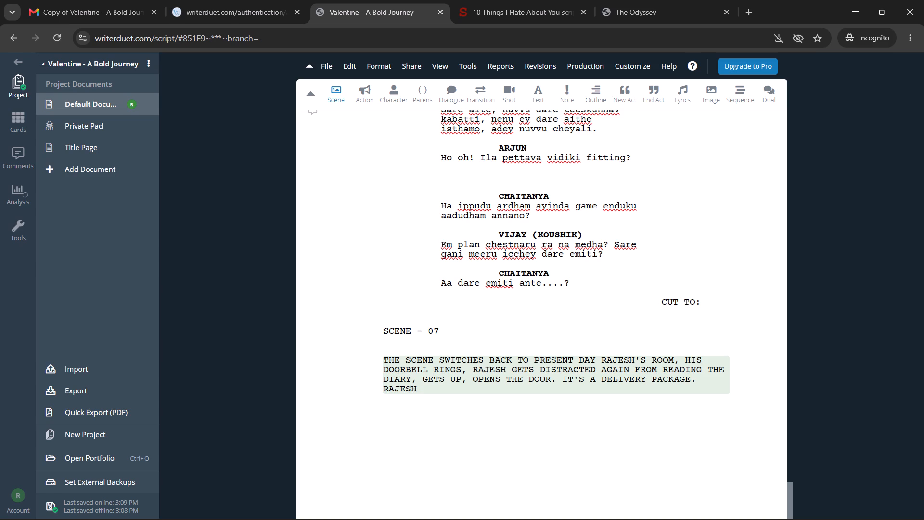
Complete the sentence after "Rajesh" with "gets the package, returns back to continue reading the diary.".
type("gets the par=")
key("BackSpace")
key("BackSpace")
key("r")
key("BackSpace")
type("ckagem")
key("BackSpace")
type(", returns back to continue reading the")
key("space")
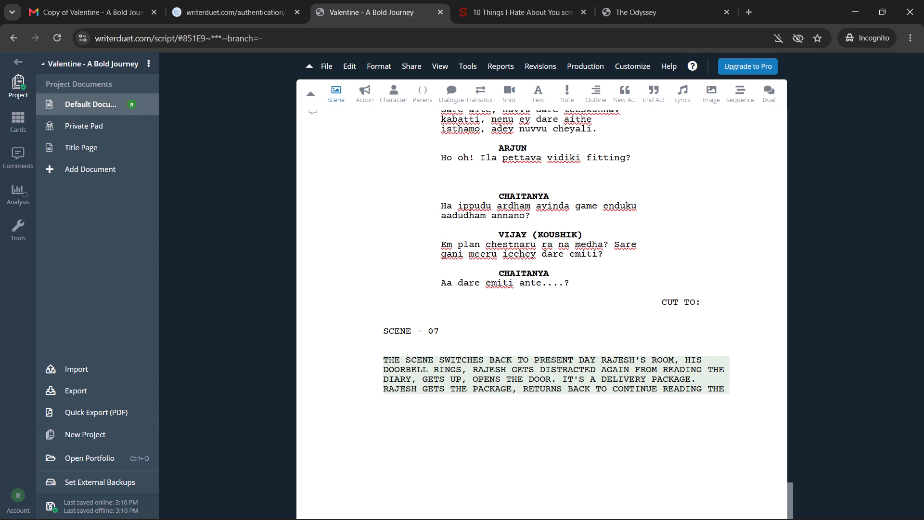
type("diary")
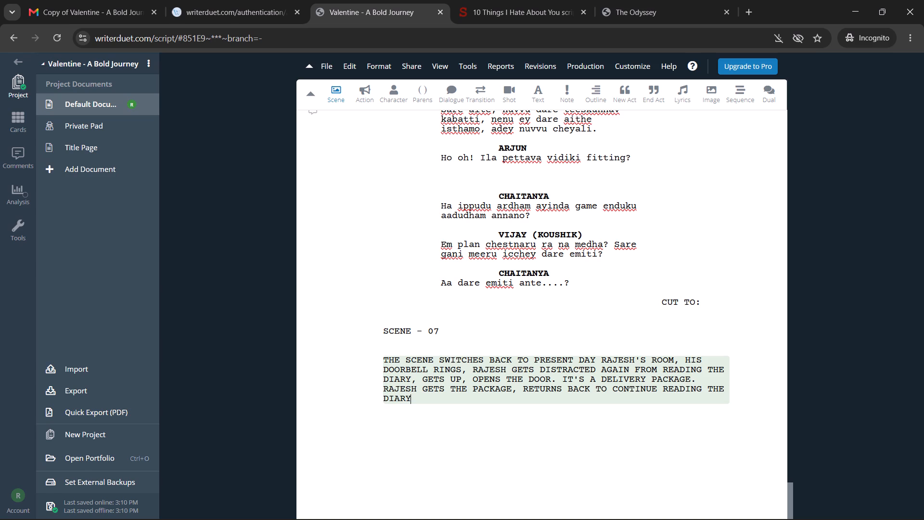
key("period")
Add a "CUT TO:" transition after the Scene 07 description and start a new scene line below it.
key("Return")
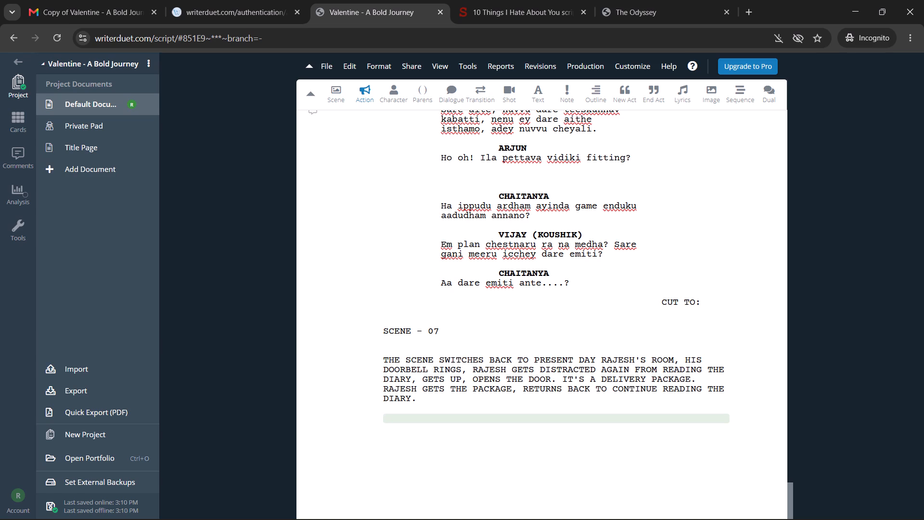
key("ctrl+3")
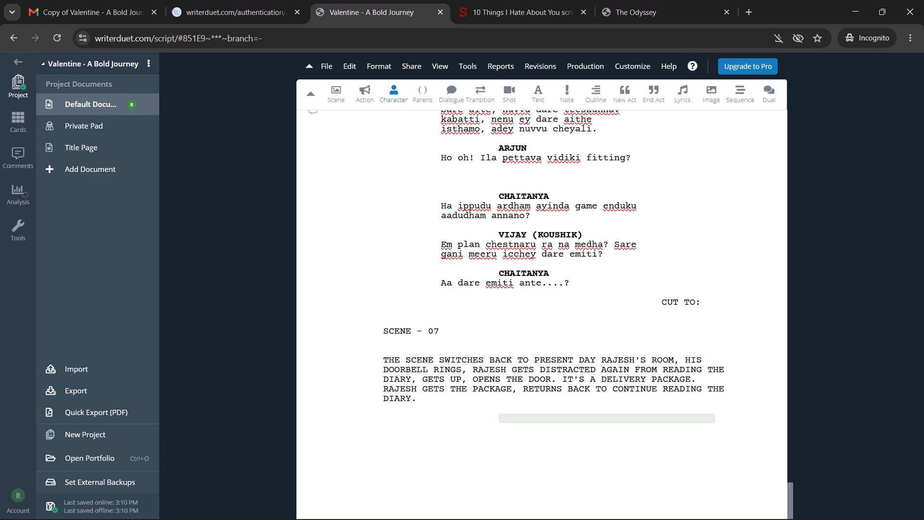
key("ctrl+BackSpace")
key("Return")
type("cut to:")
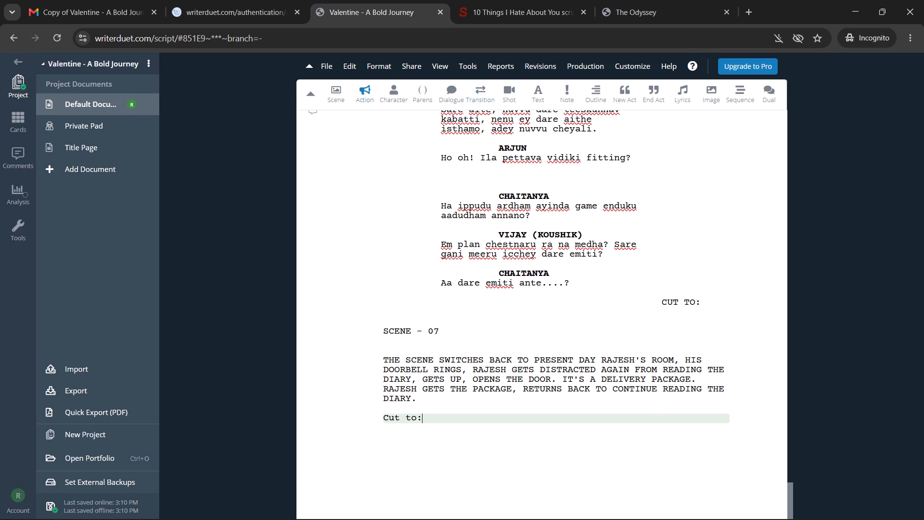
key("Return")
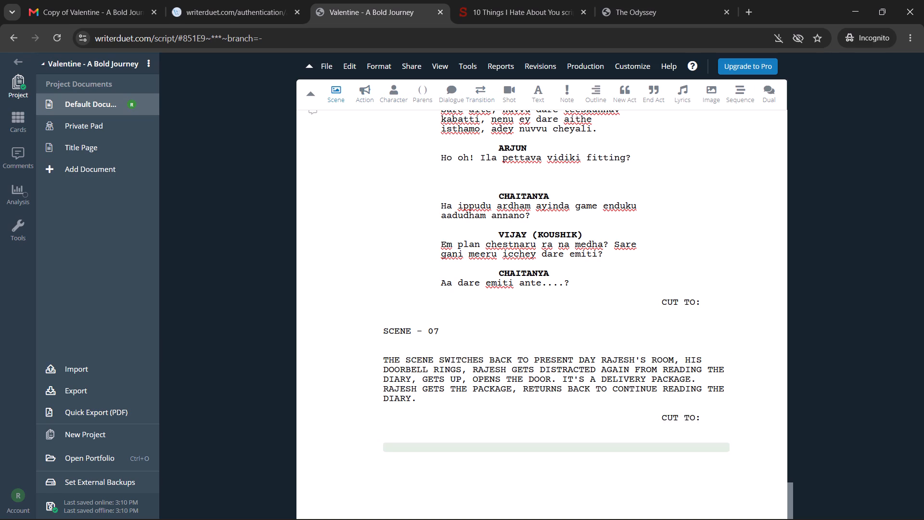
key("BackSpace")
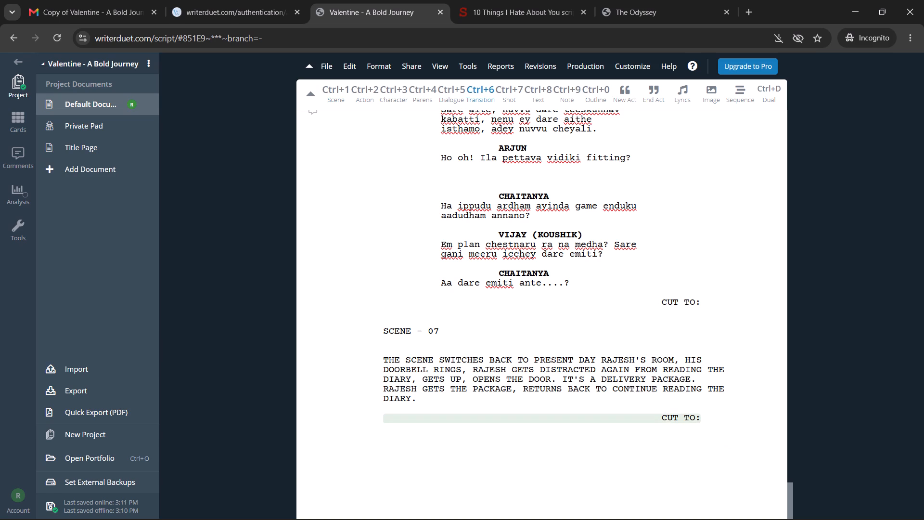
key("Return")
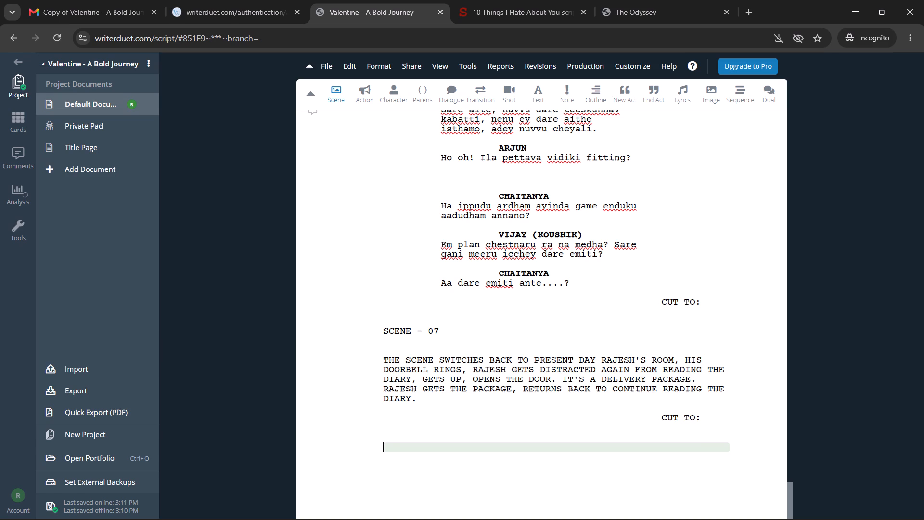
Write the scene line "The scene switches back to the past, in the canteen where Chaitanya reveals the dare.".
type("the scene switches back to the past")
key("space")
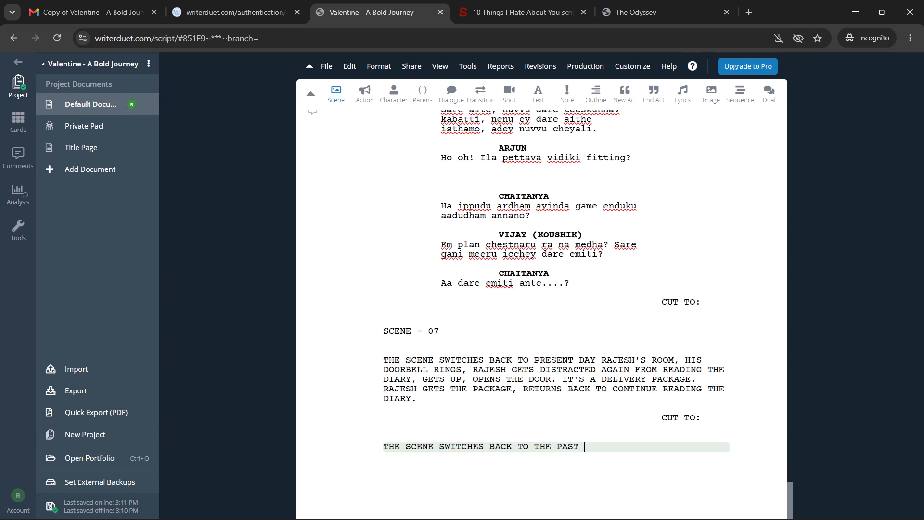
key("BackSpace")
key("comma")
key("space")
type("wh")
key("BackSpace")
key("BackSpace")
type("in the canteen where chaita")
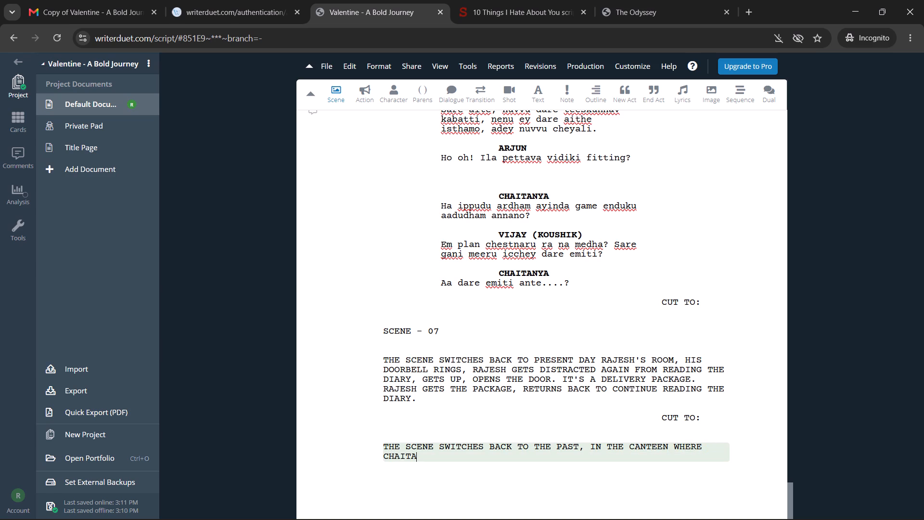
type("na")
key("BackSpace")
type("ya reveals the")
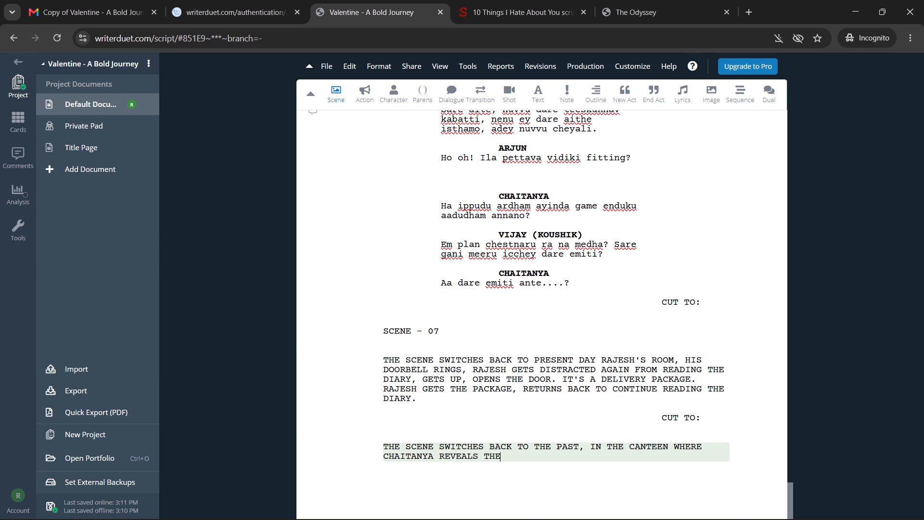
key("space")
type("dare")
key("space")
key("BackSpace")
key("period")
Add a character cue for ARJUN below the canteen scene line and make the name bold.
key("Return")
key("ctrl+3")
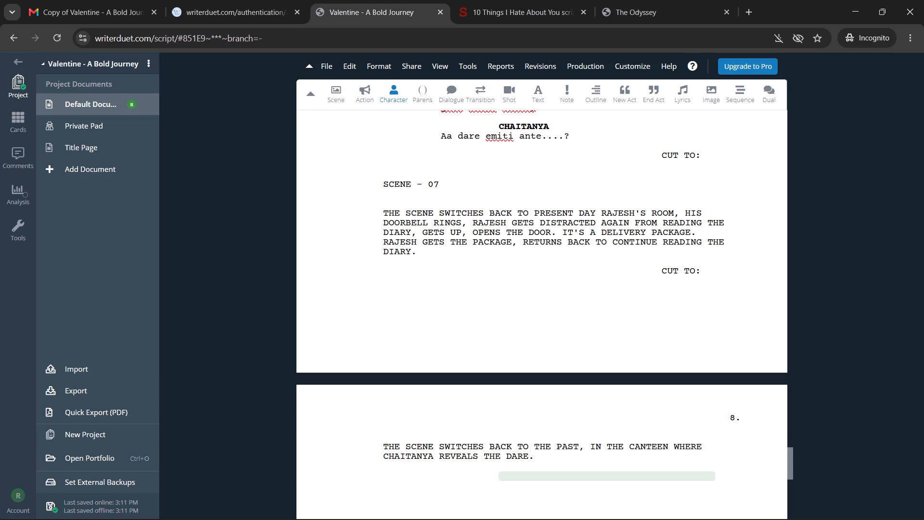
type("Ar")
key("Tab")
key("ctrl+shift+Left")
key("ctrl+b")
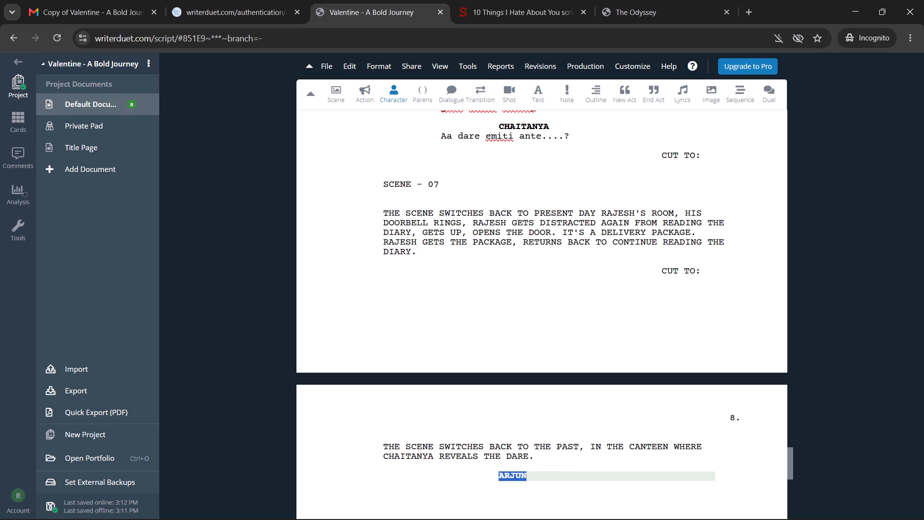
key("Right")
Write Arjun's dialogue "Aagu ra! Ippudu vidiki dare ista" under his character cue.
key("Return")
type("Aagu ra")
type("!")
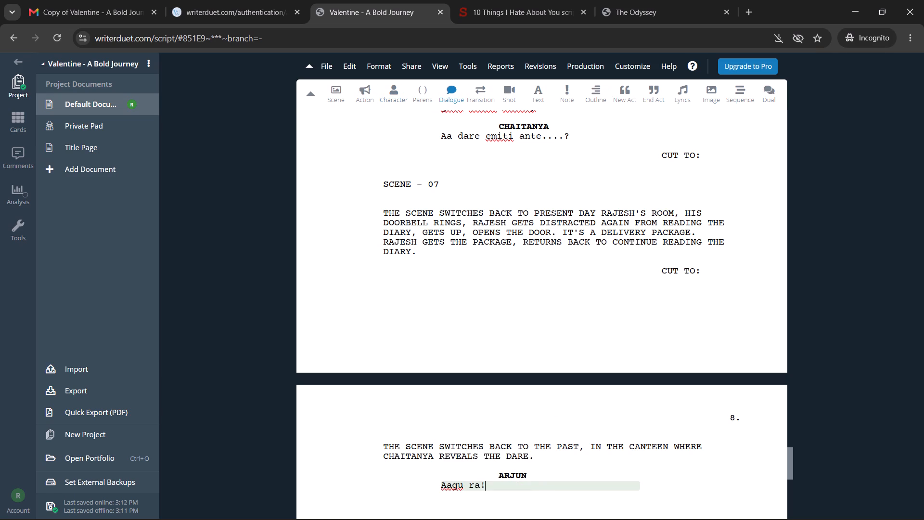
key("space")
key("e")
key("BackSpace")
type("ipp")
type("udu")
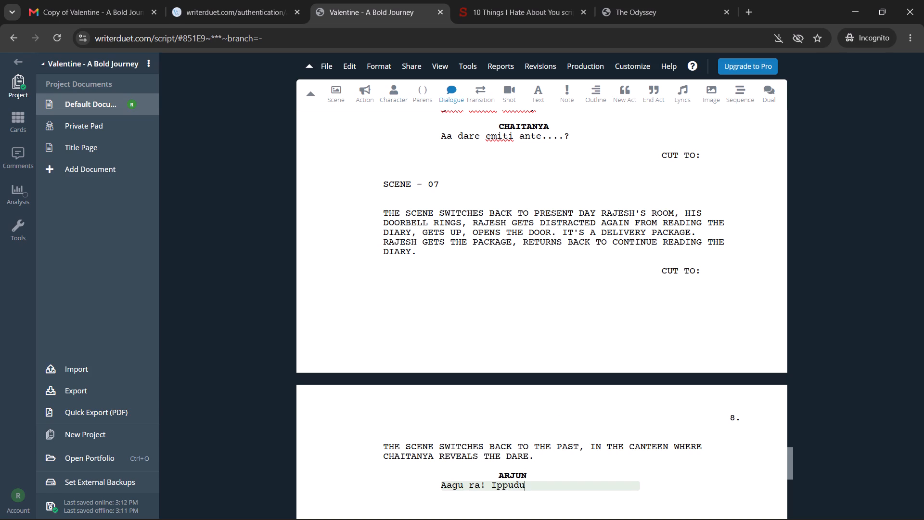
key("space")
type("vidiki dare ista")
key("space")
Insert the word "nenu" between "Ippudu" and "vidiki" in Arjun's dialogue.
key("ctrl+Left")
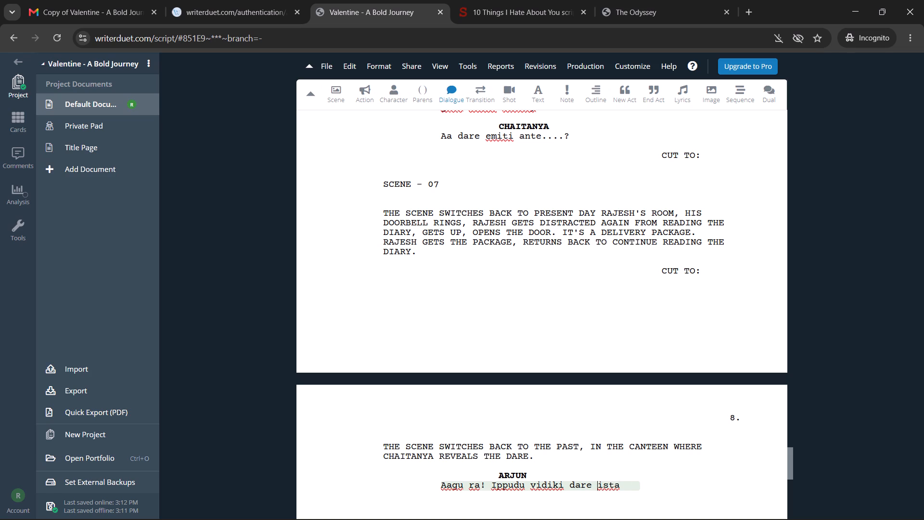
key("ctrl+Left")
key("ctrl+Left")
key("ctrl+Left")
key("ctrl+Right")
type("nenu")
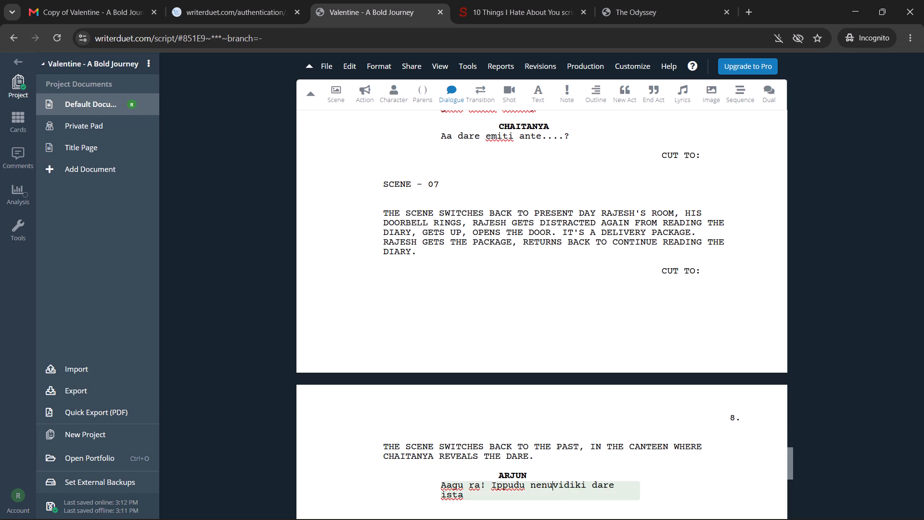
key("space")
Complete Arjun's dialogue by adding "kangarapadaku." after "ista".
key("ctrl+Down")
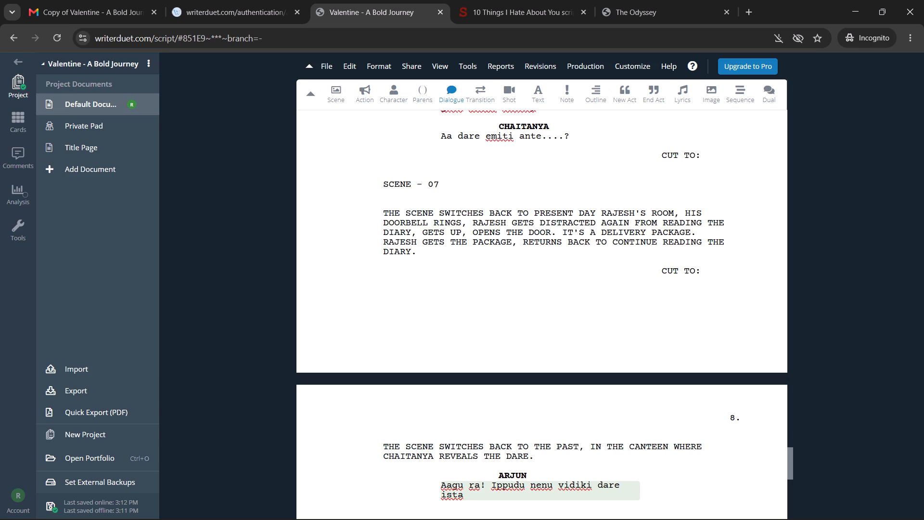
type("kangarapadaku")
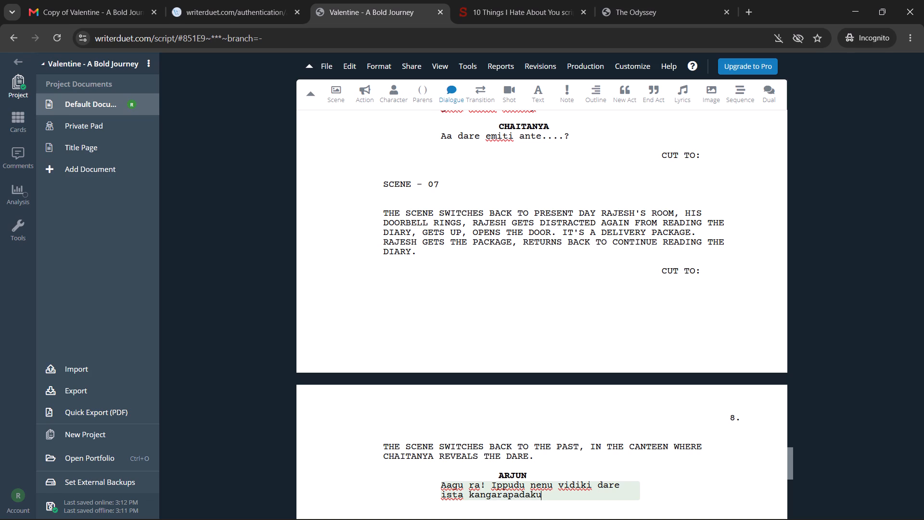
key("period")
Add a character cue for CHAITANYA below Arjun's dialogue.
key("Return")
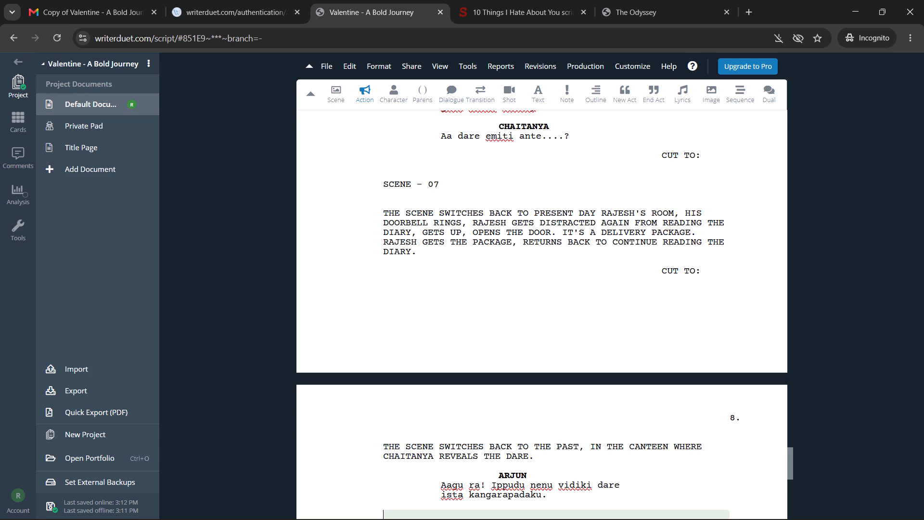
key("ctrl+3")
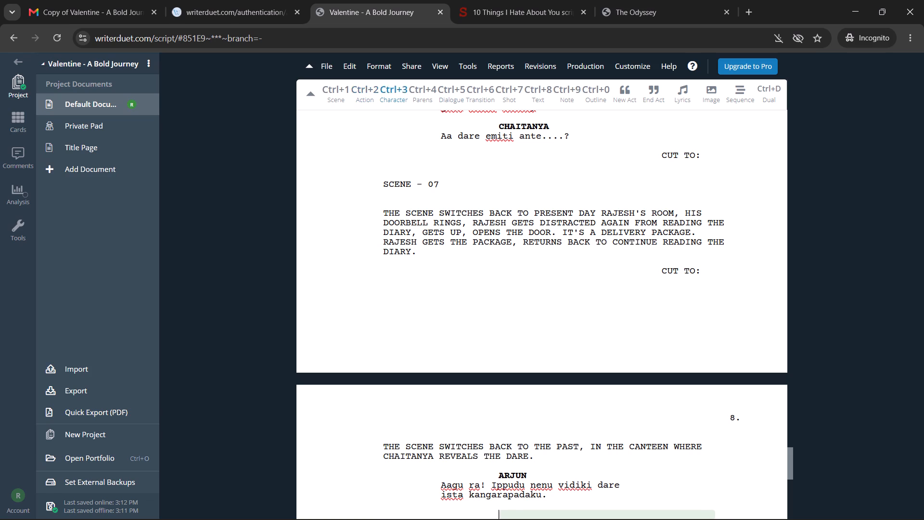
scroll(585, 494, "down", 6)
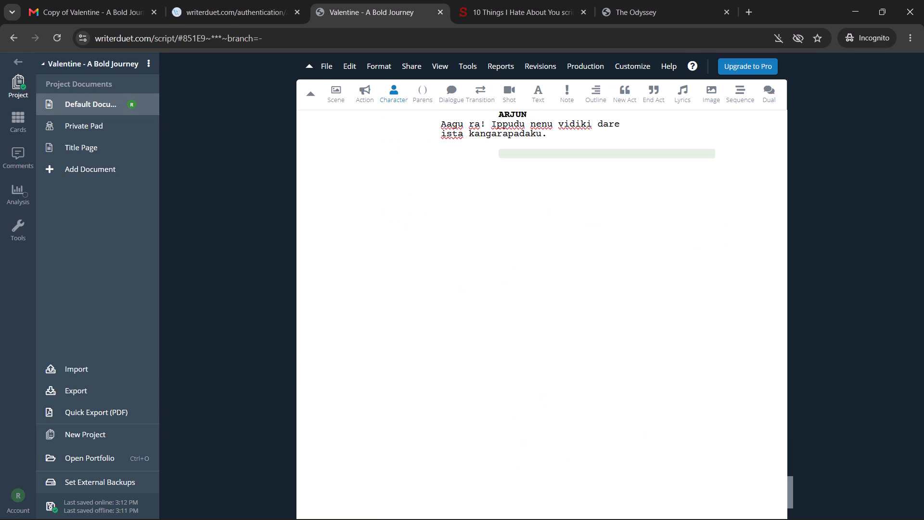
scroll(583, 496, "down", 1)
scroll(583, 496, "up", 1)
type("cha")
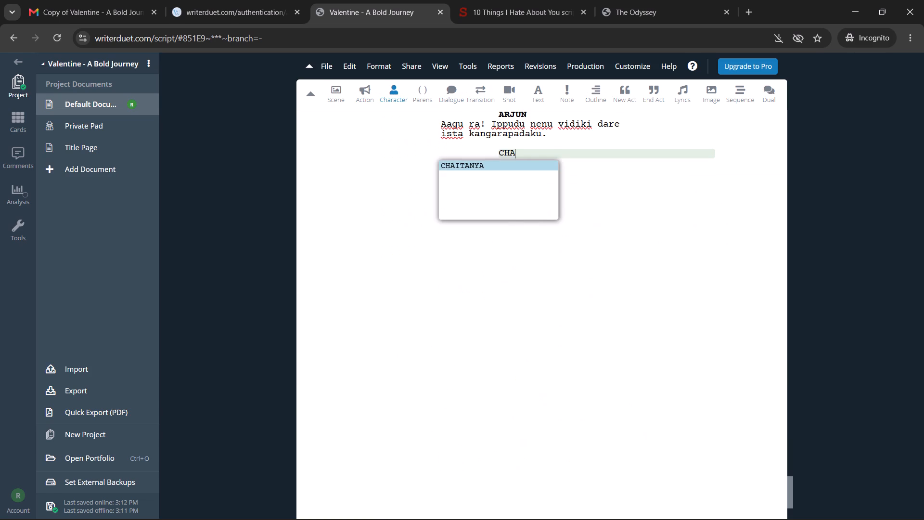
key("Tab")
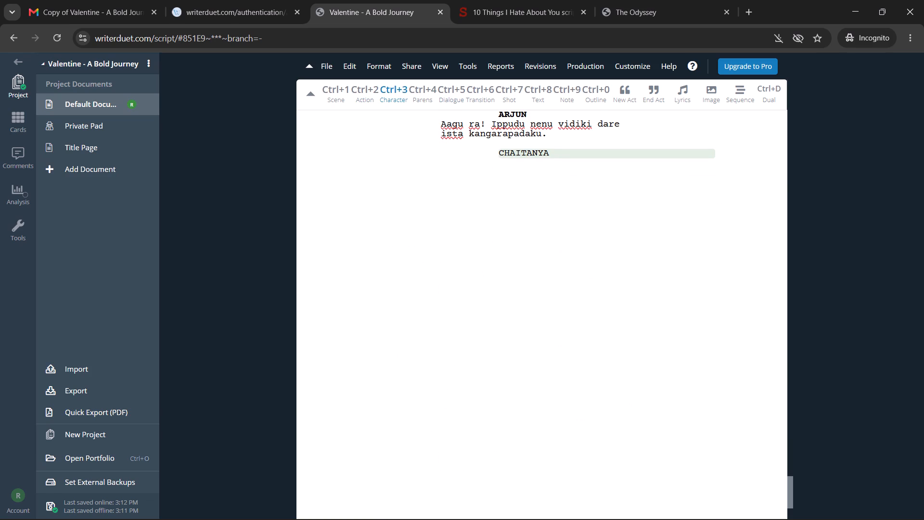
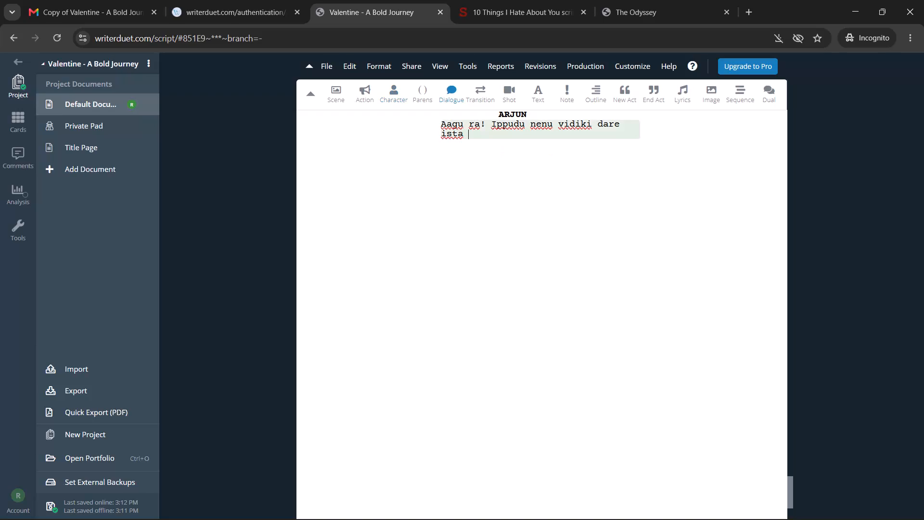
Add another ARJUN character cue below his "Aagu ra!" dialogue.
key("Return")
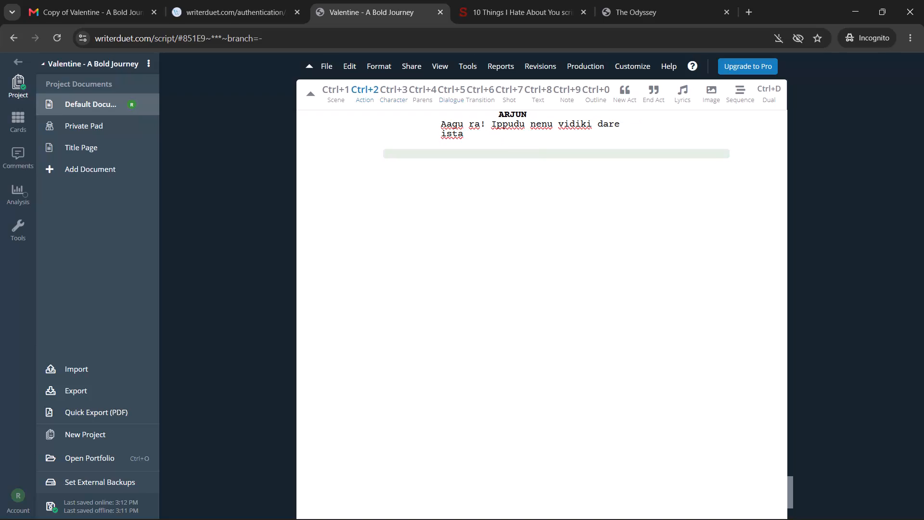
key("ctrl+3")
type("ar")
key("Tab")
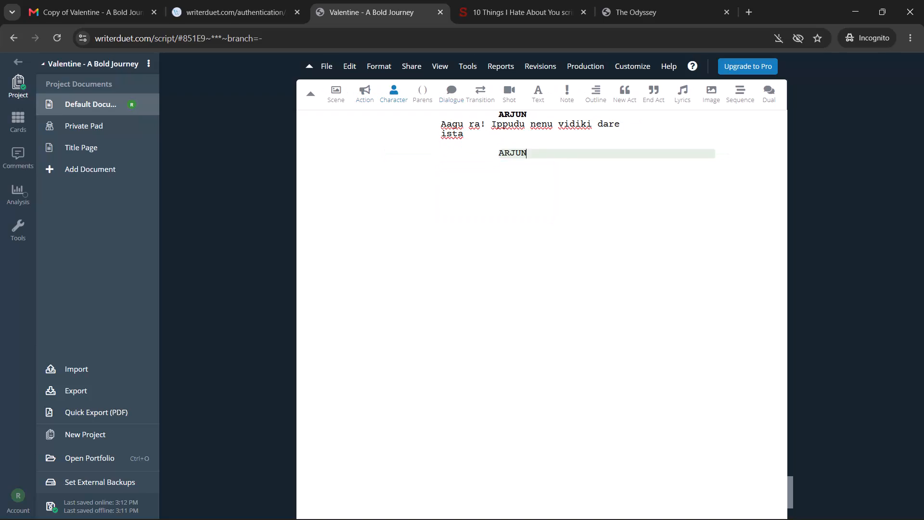
key("Return")
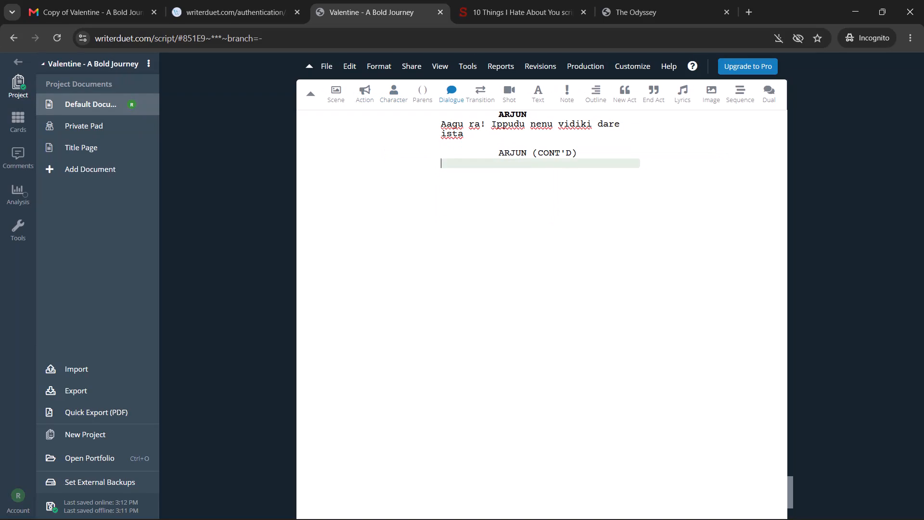
Add a period after "ista" at the end of Arjun's first dialogue and return to the empty dialogue line.
key("Up")
key("Up")
key("ctrl+Right")
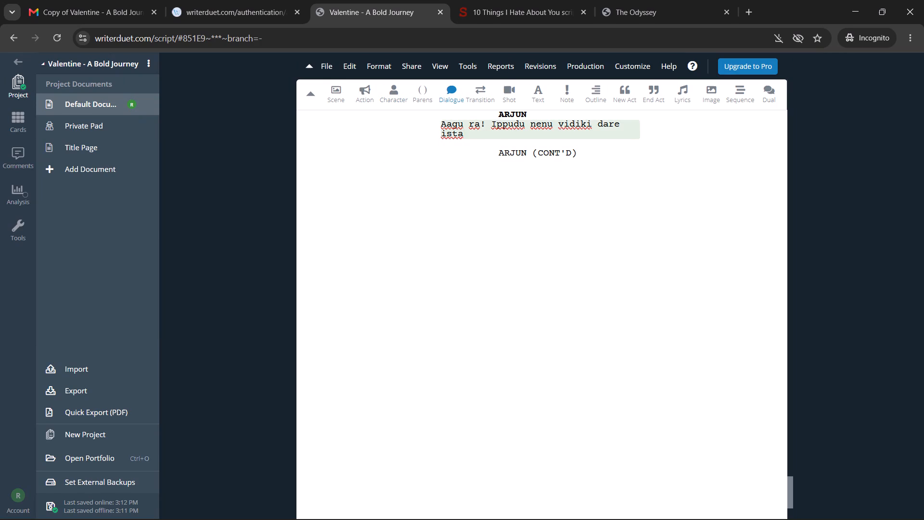
key("period")
key("Down")
key("Down")
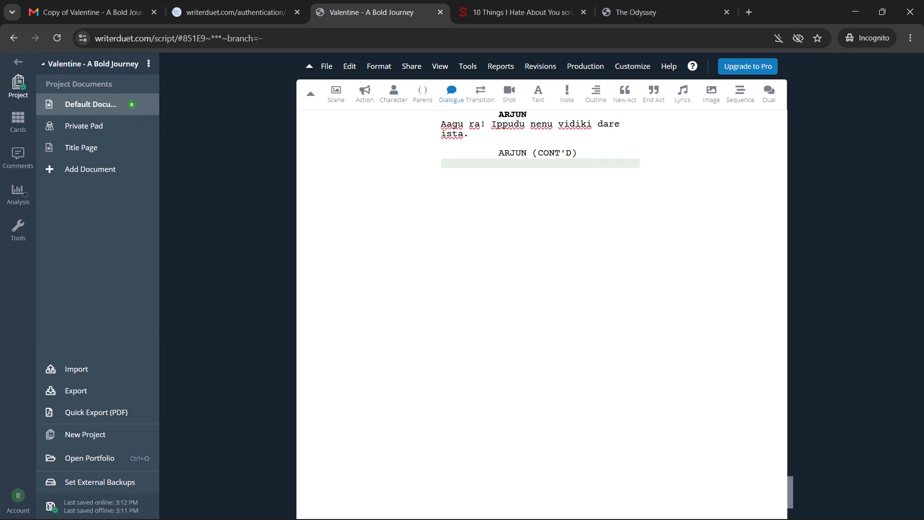
Write Arjun's continued dialogue "Rey Vijay... Ee Valentine week lopu edo oka ammayi ni love chesi chupinchali ra".
type("Rey Vijay")
key("space")
key("BackSpace")
type("... Ee Valentine")
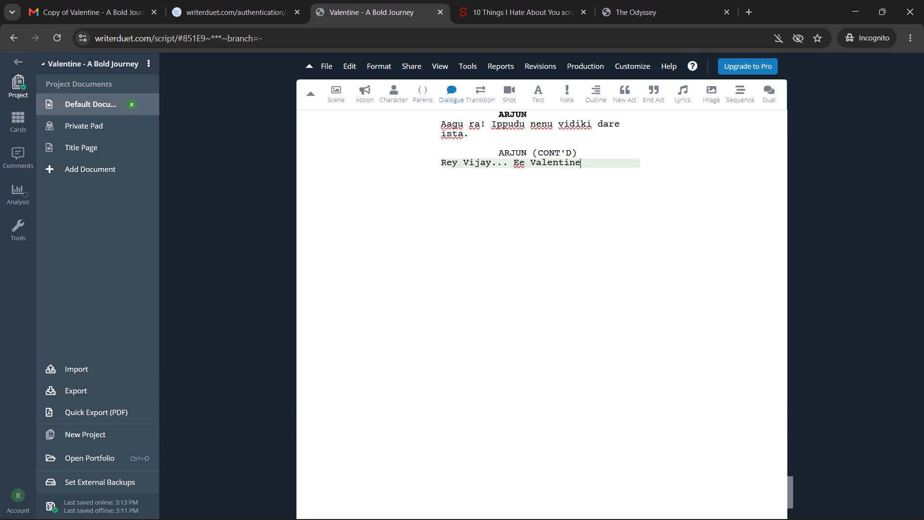
key("space")
type("week")
key("space")
type("lopu edo oka ammayi ni love chesi chu")
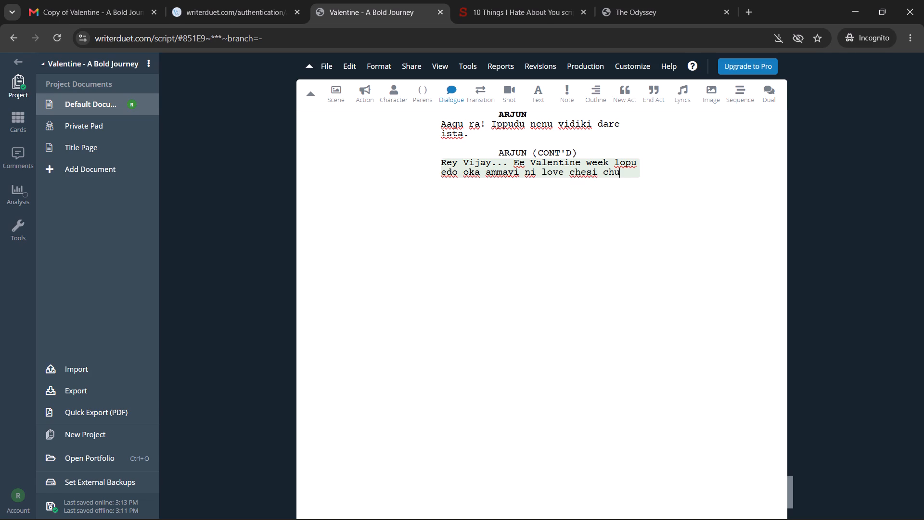
type("pinchali ra")
key("space")
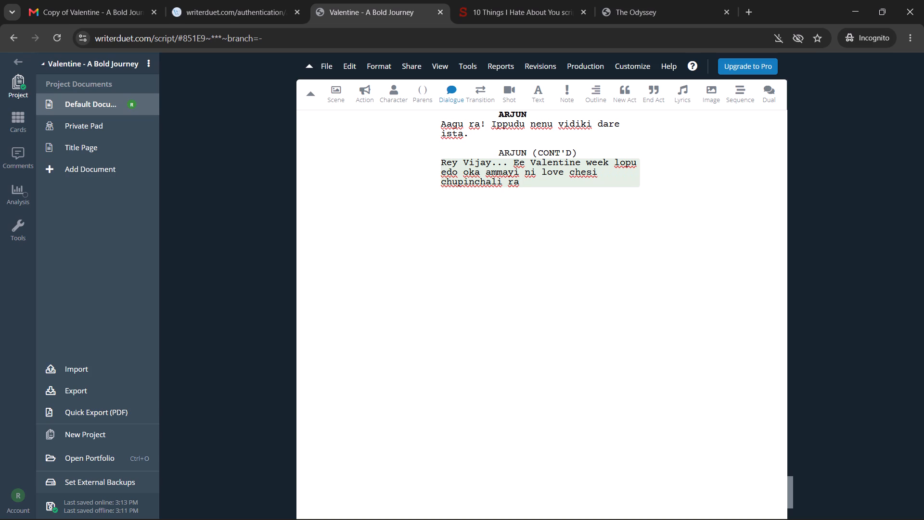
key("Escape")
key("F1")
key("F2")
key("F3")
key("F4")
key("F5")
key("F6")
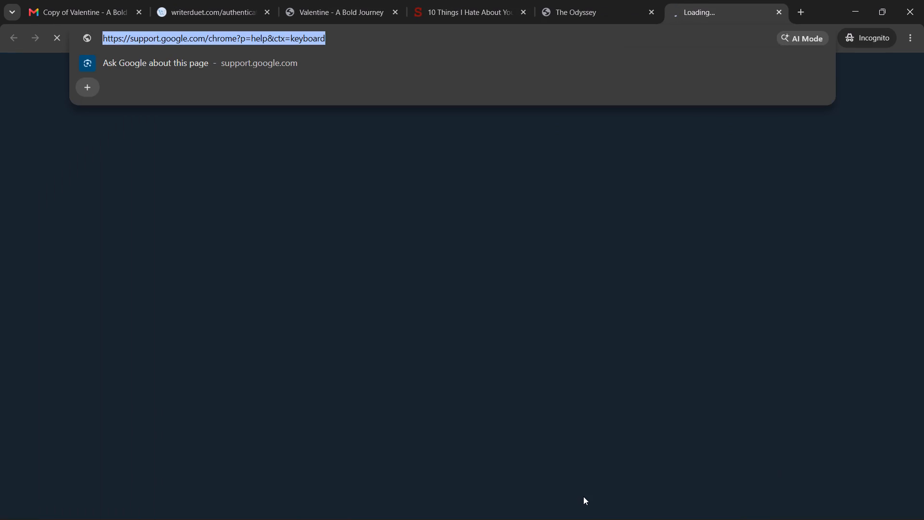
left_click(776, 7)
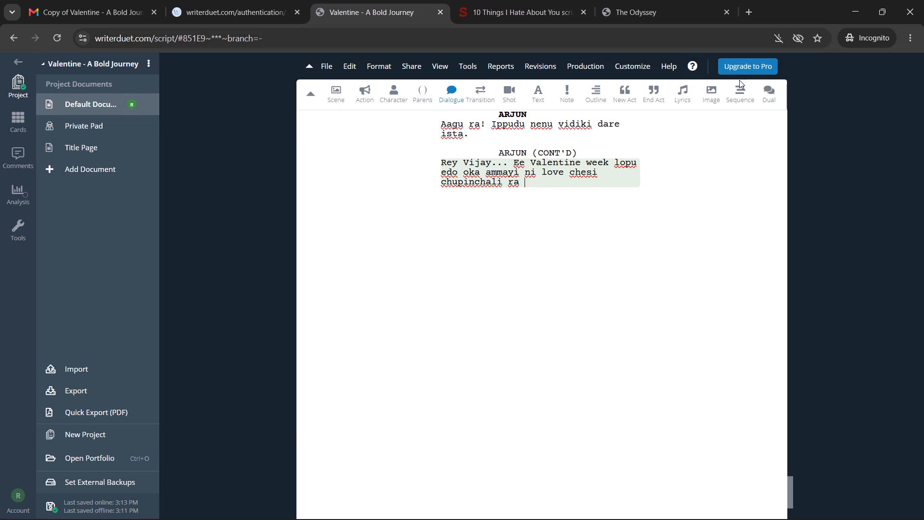
Complete Arjun's continued dialogue by adding "genuine ga. Adhe ni dare." after "chupinchali ra".
type("genuine ga. Adhe ni da")
key("BackSpace")
type("da")
key("BackSpace")
key("BackSpace")
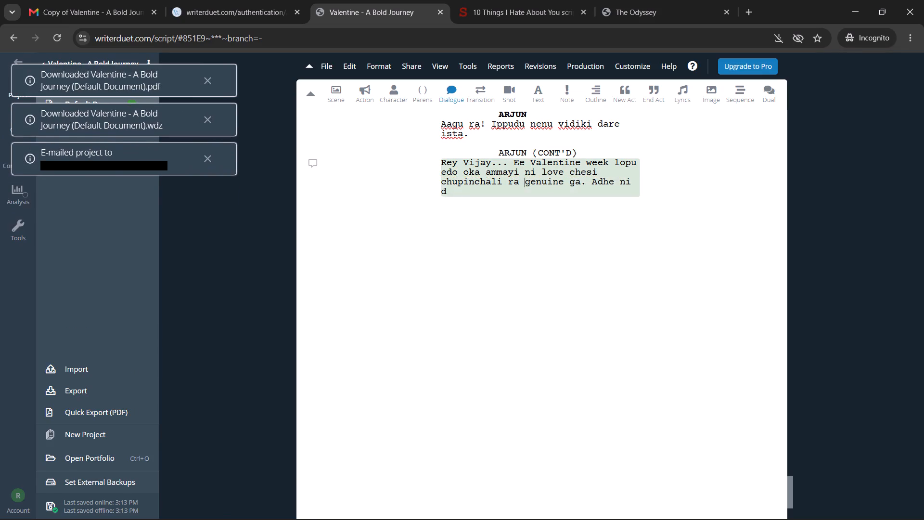
left_click(475, 191)
type("are")
key("period")
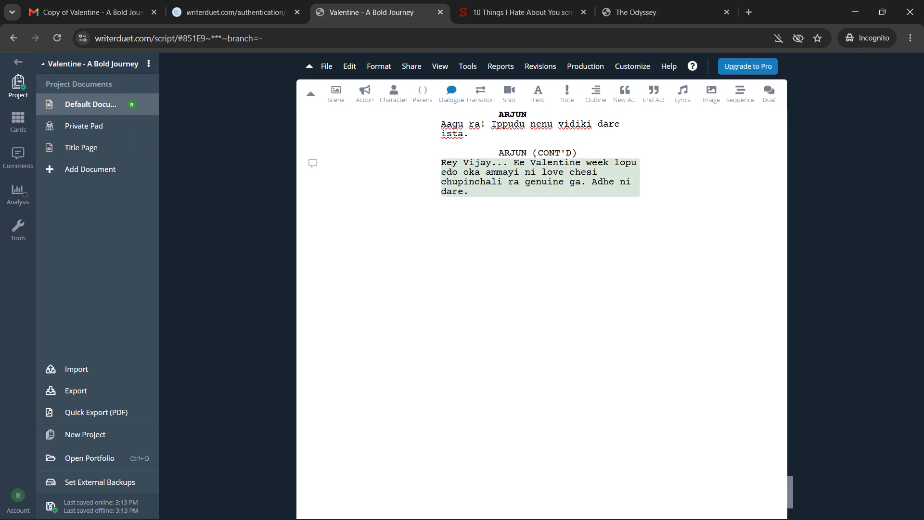
Set the external backups' save frequency to Daily.
scroll(476, 183, "up", 1)
left_click(85, 481)
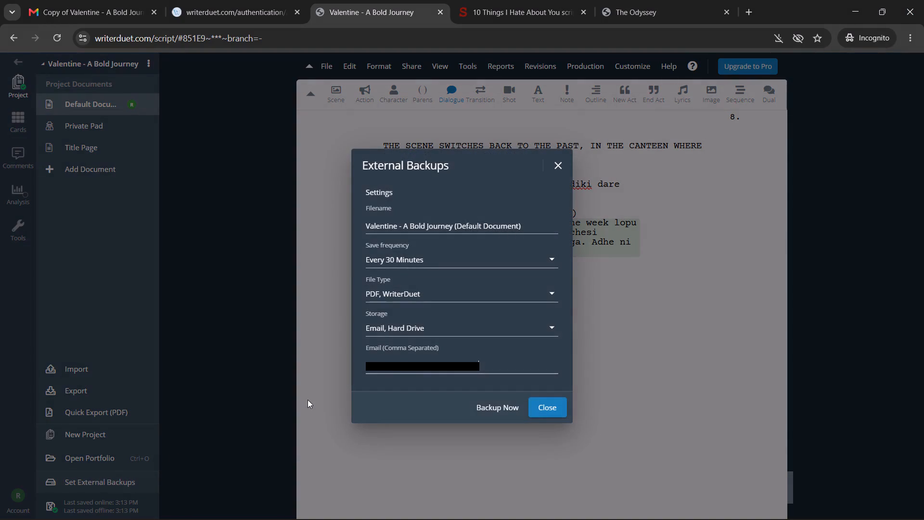
left_click(465, 256)
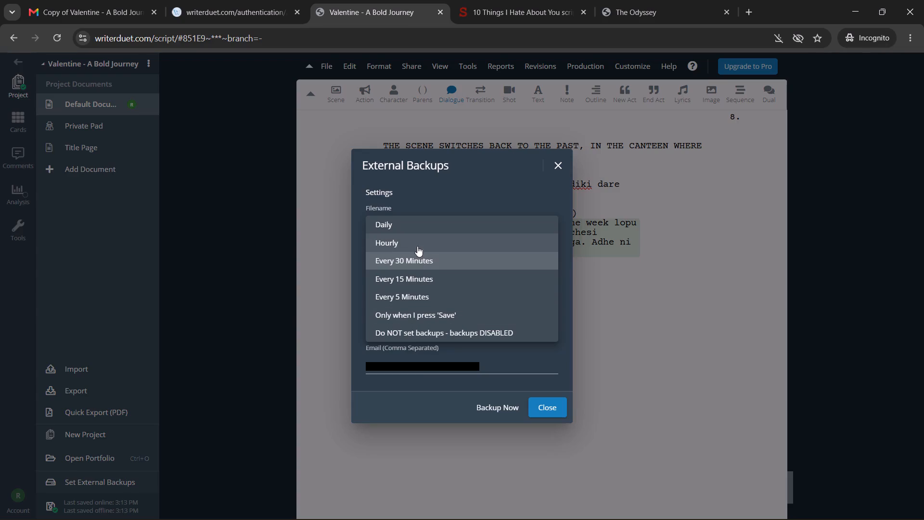
left_click(410, 225)
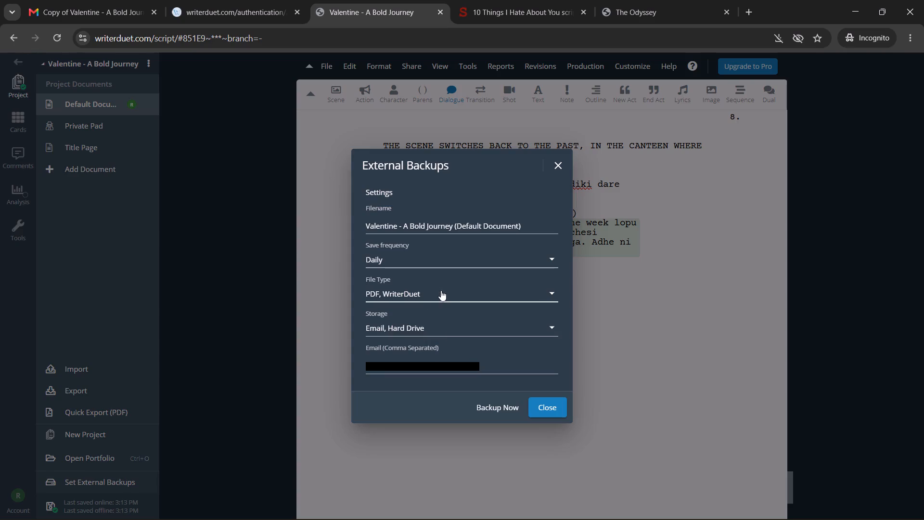
left_click(562, 409)
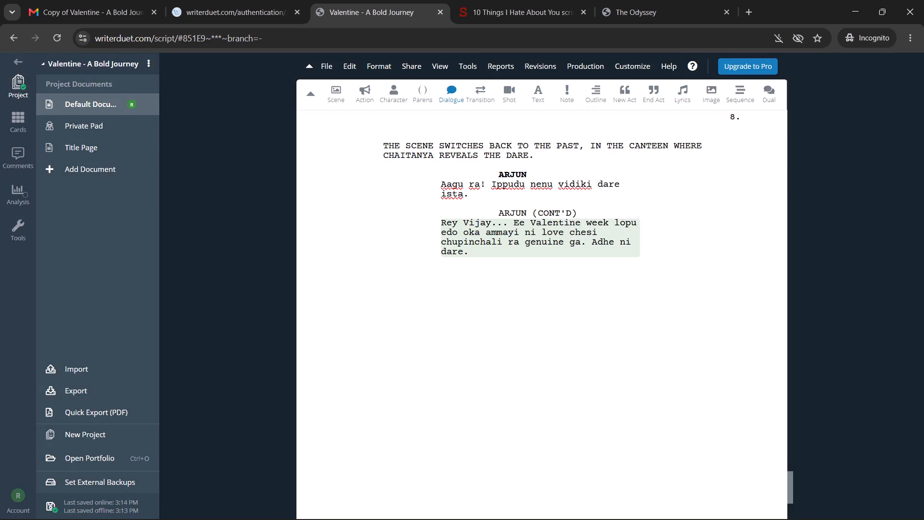
Add a bold CHAITANYA character cue below Arjun's continued dialogue.
key("Return")
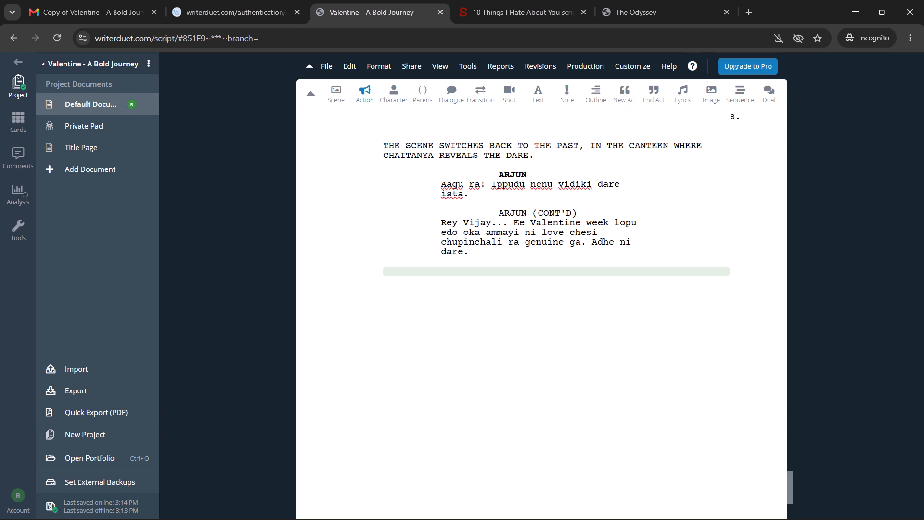
key("ctrl+3")
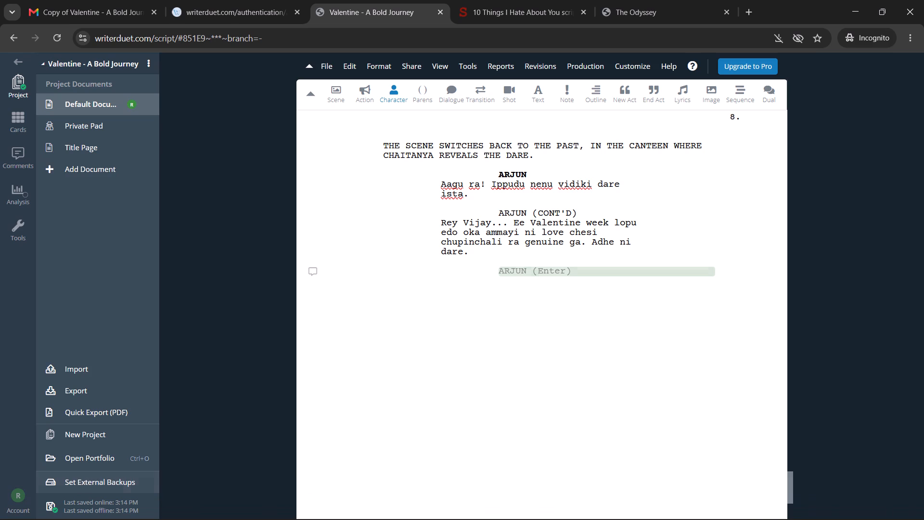
left_click(575, 271)
left_click(518, 273)
left_click(511, 284)
left_click(510, 280)
key("shift+c")
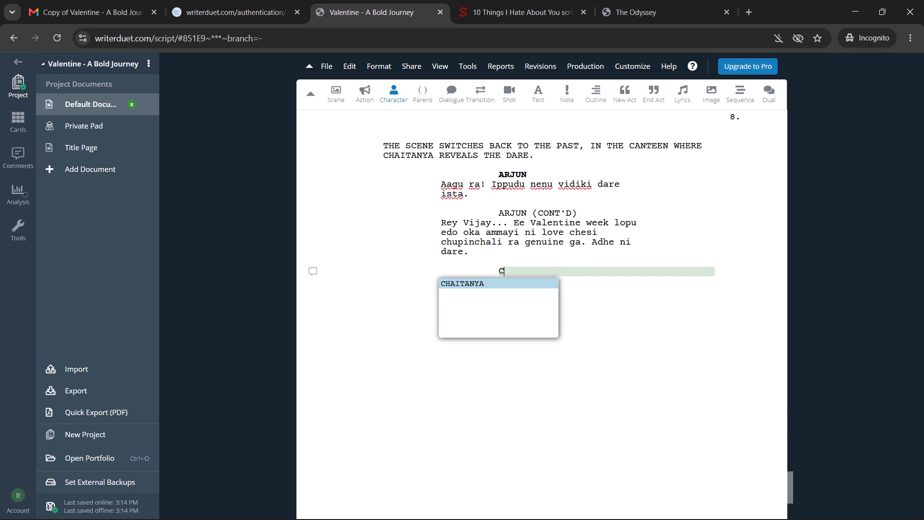
key("Tab")
key("ctrl+shift+Left")
key("ctrl+b")
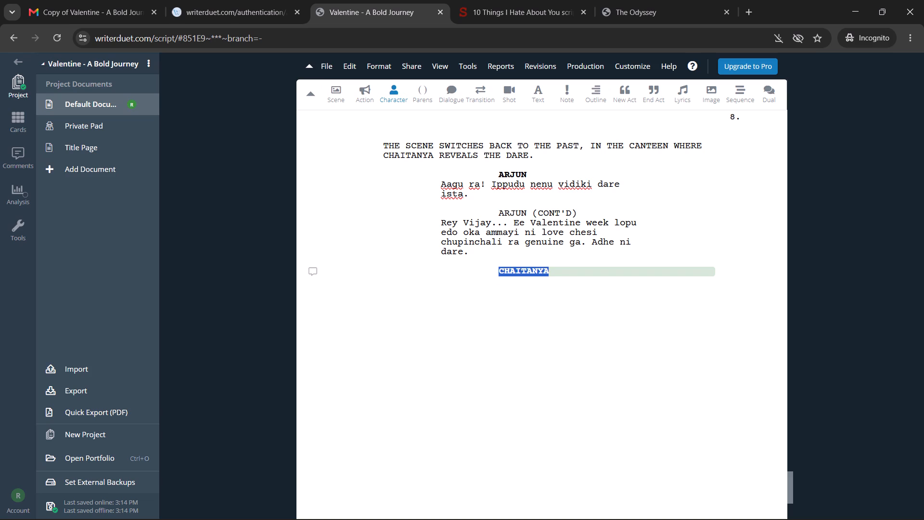
key("Right")
key("Return")
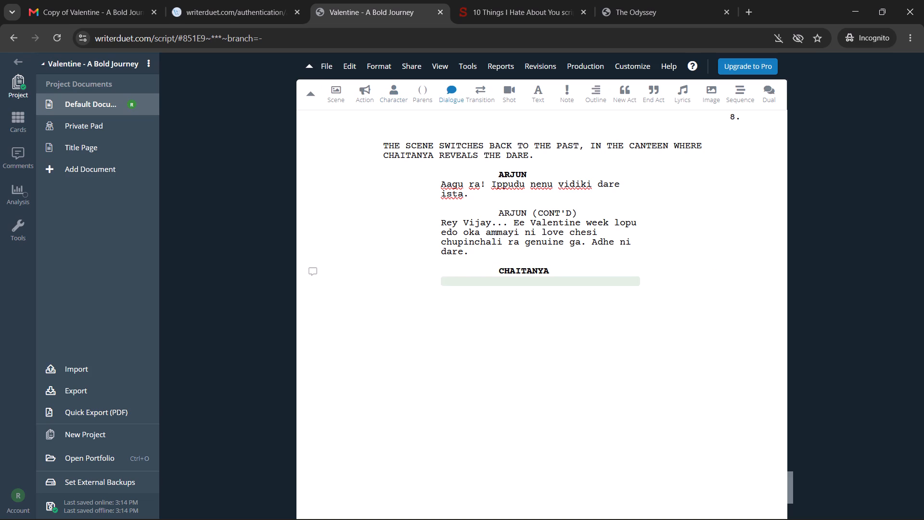
Write Chaitanya's dialogue "Sarigga na mind lo em undi ade cheppavu ra vadiki." under the character cue.
type("Sarigga na mind lo em undi ade cheppavu ra a")
key("BackSpace")
key("v")
key("BackSpace")
key("e")
key("BackSpace")
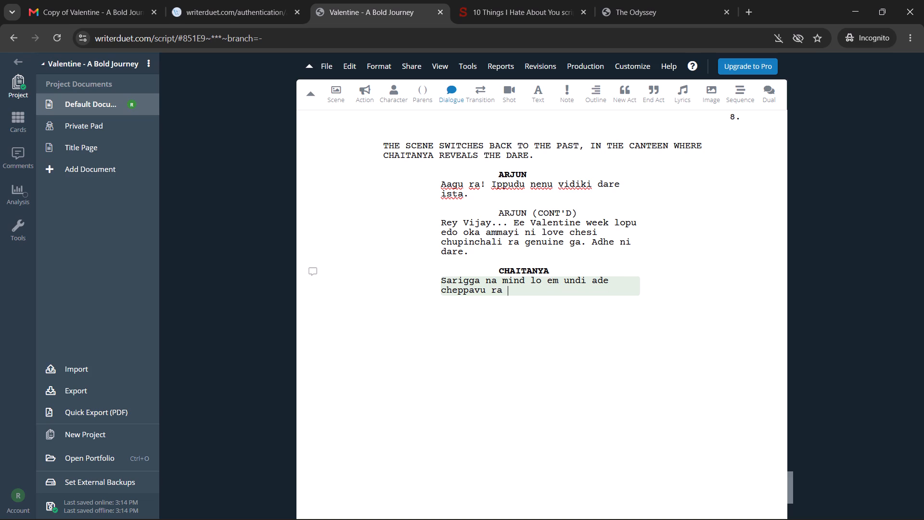
type("vadiki. Ec")
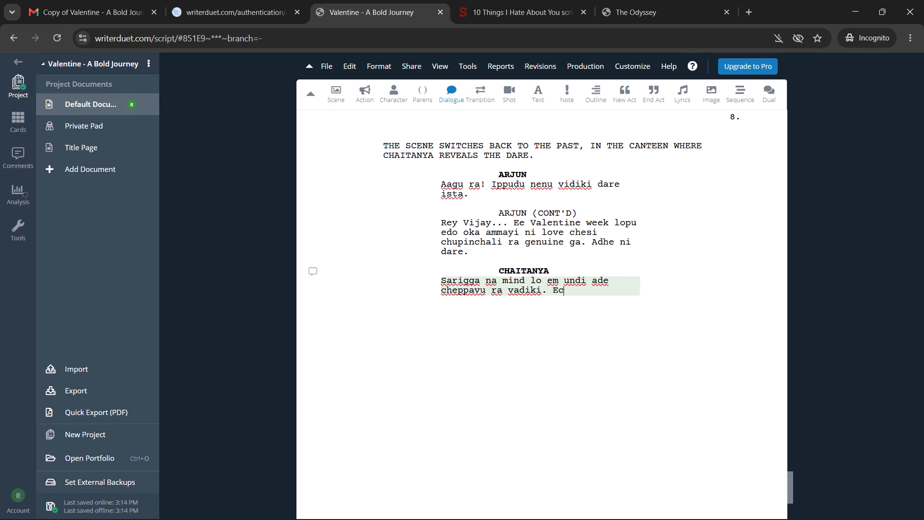
key("BackSpace")
type("xact ga")
key("ctrl+BackSpace")
key("ctrl+BackSpace")
key("BackSpace")
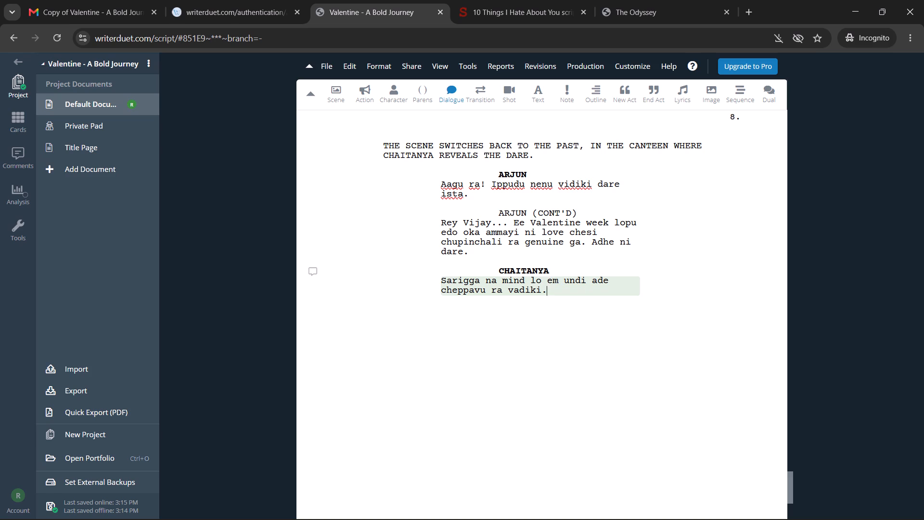
Replace "Sarigga" with "Exact ga" at the start of Chaitanya's dialogue.
key("Up")
key("Up")
key("Down")
key("ctrl+Left")
key("ctrl+Left")
key("ctrl+Left")
key("ctrl+BackSpace")
type("Exact")
key("space")
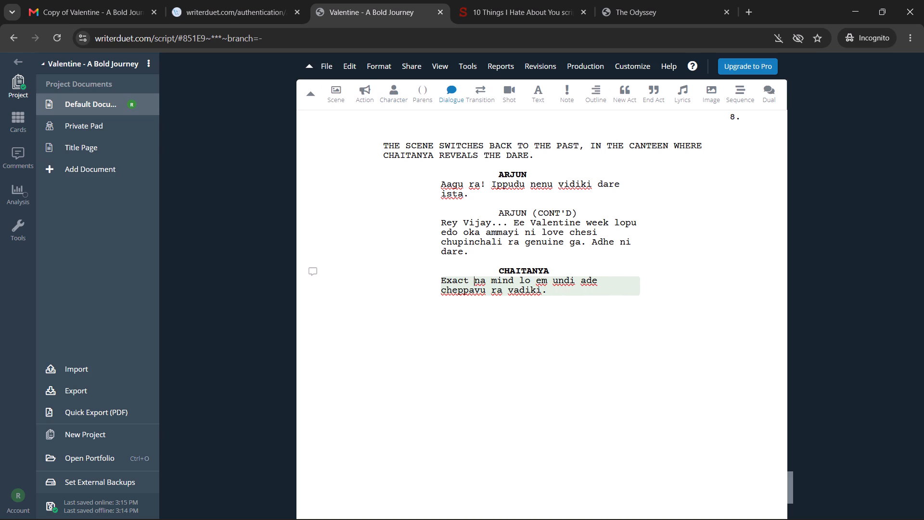
type("ga")
key("space")
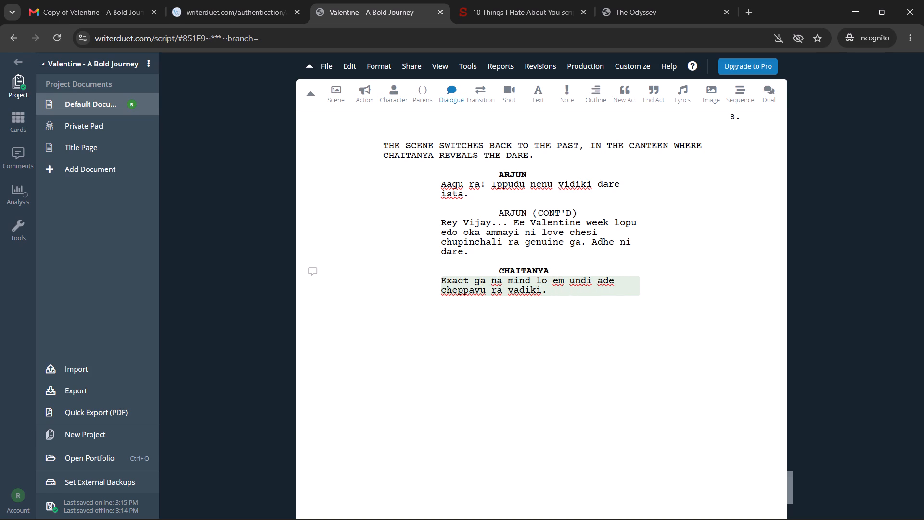
Add a bold VIJAY (KOUSHIK) character cue below Chaitanya's dialogue.
key("Down")
key("Right")
key("Right")
key("Right")
key("Right")
key("Right")
key("Right")
key("Right")
key("Right")
key("Right")
key("Right")
key("Right")
key("Right")
key("Right")
key("Right")
key("Return")
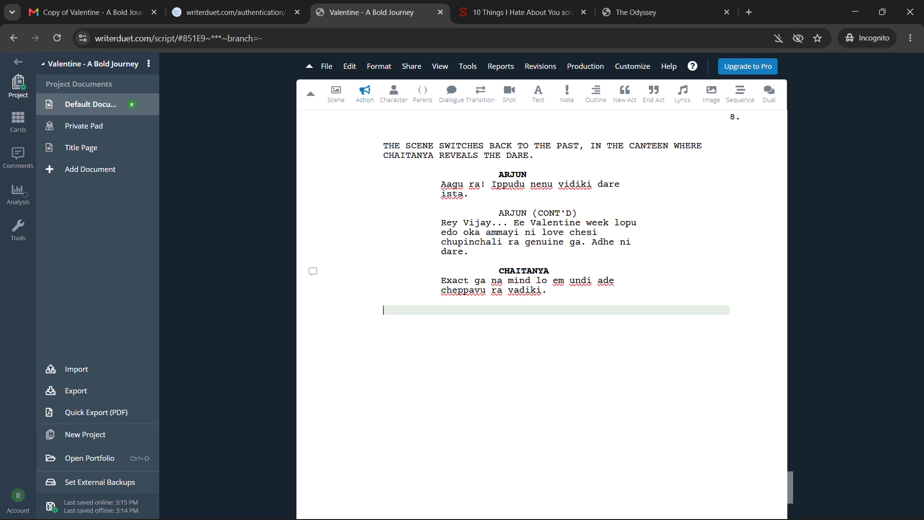
key("ctrl+3")
type("vi")
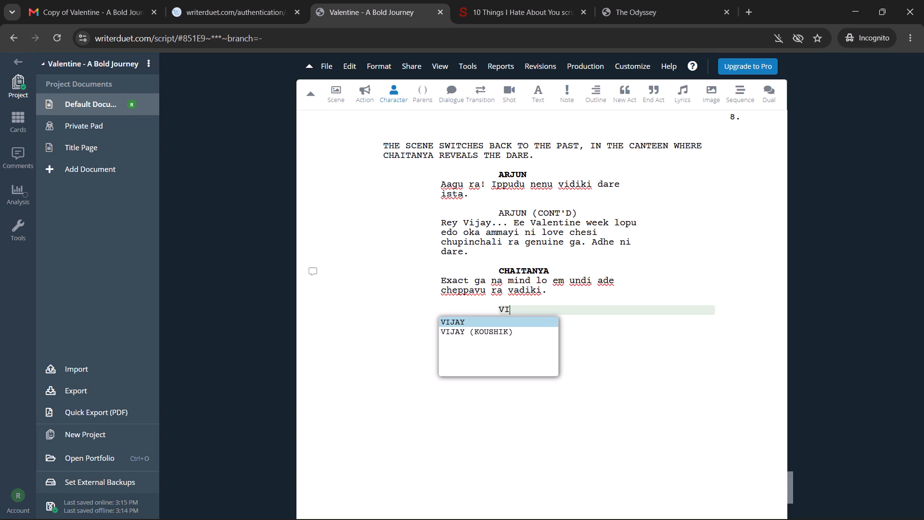
key("Down")
key("Tab")
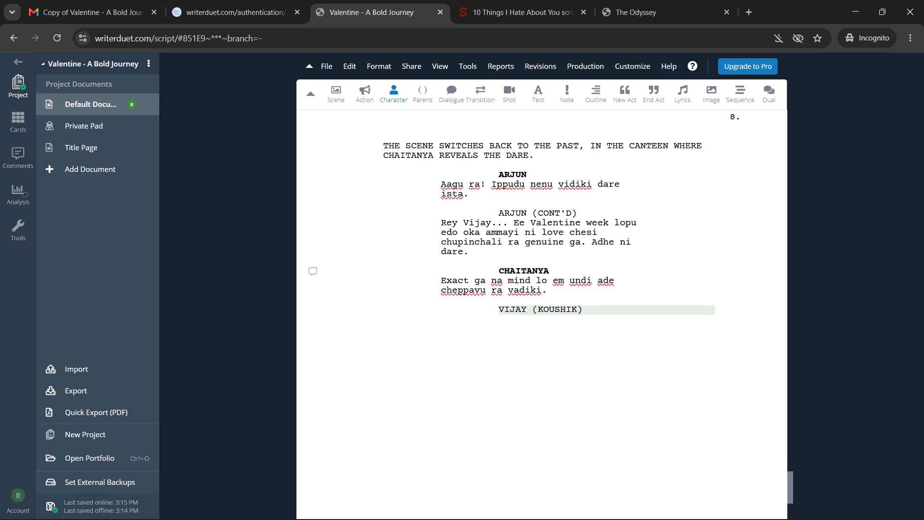
key("ctrl+shift+Left")
key("ctrl+shift+Left")
key("ctrl+shift+Left")
key("ctrl+shift+Left")
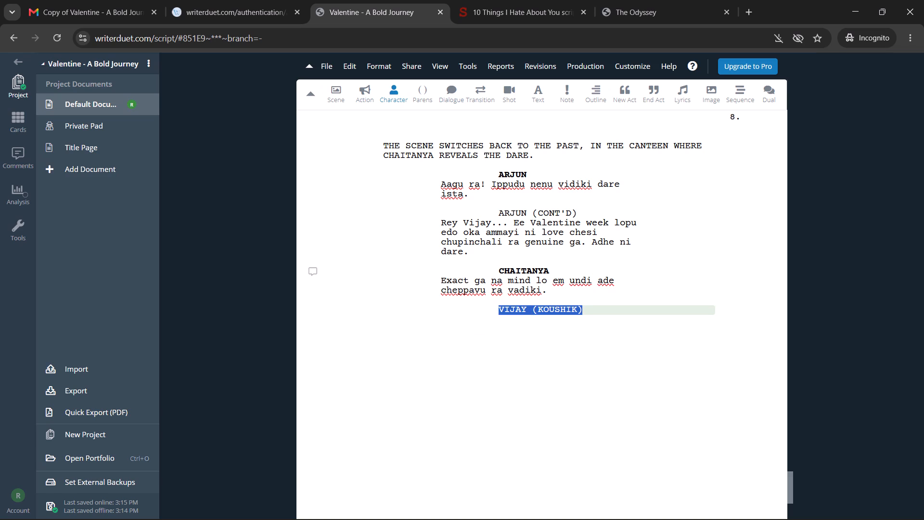
key("ctrl+b")
key("Right")
key("Return")
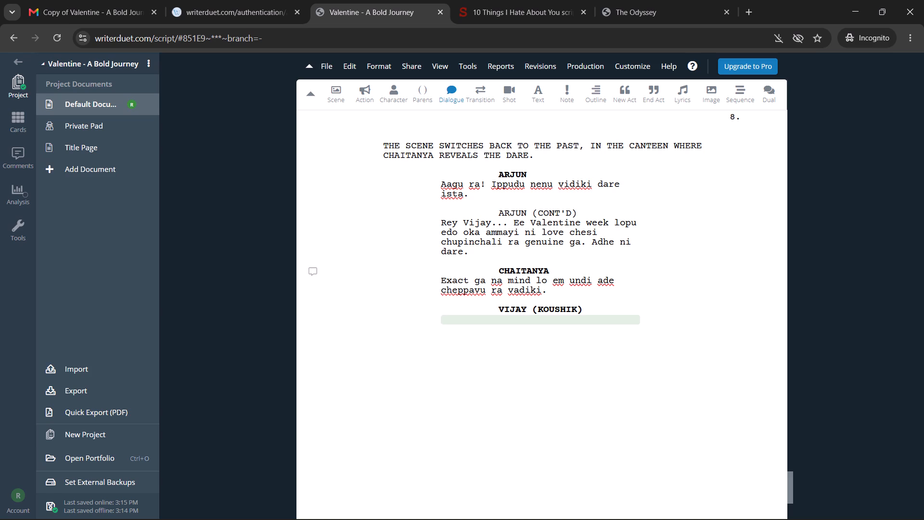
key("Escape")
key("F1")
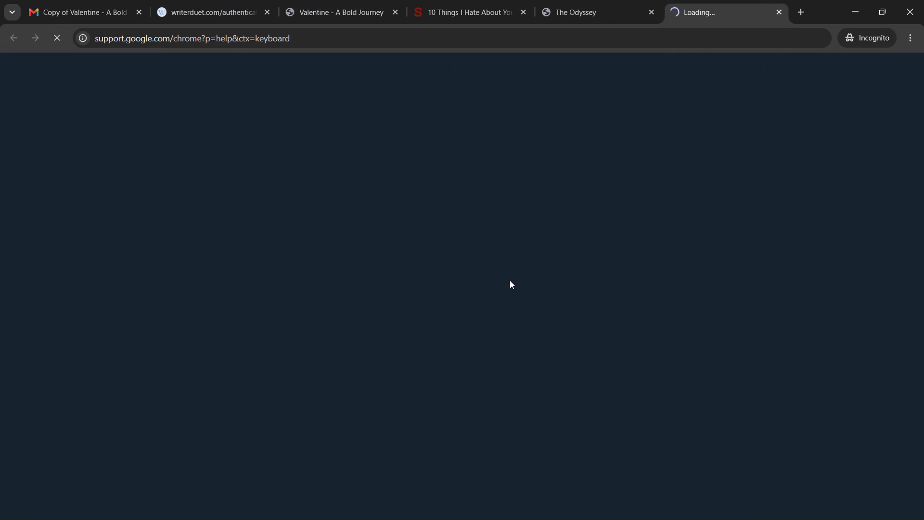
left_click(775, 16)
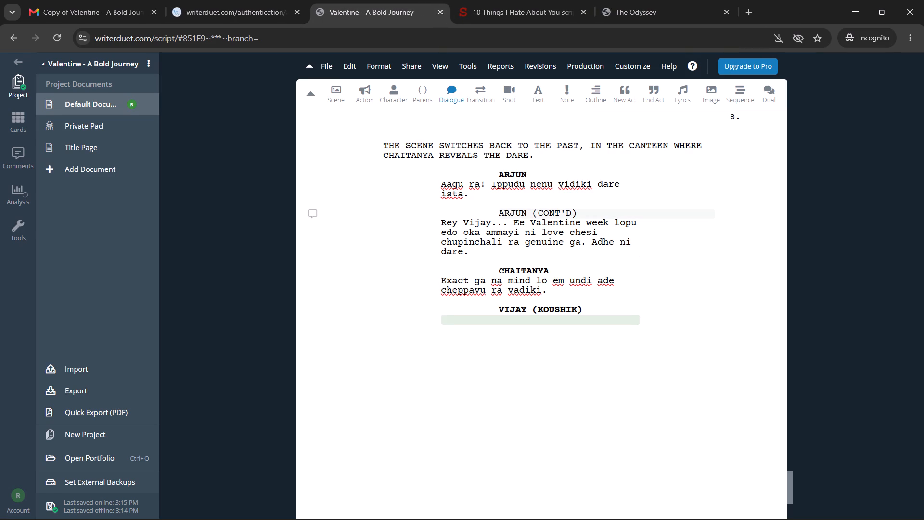
Make the name ARJUN bold in the ARJUN (CONT'D) character cue.
left_click_drag(525, 212, 491, 218)
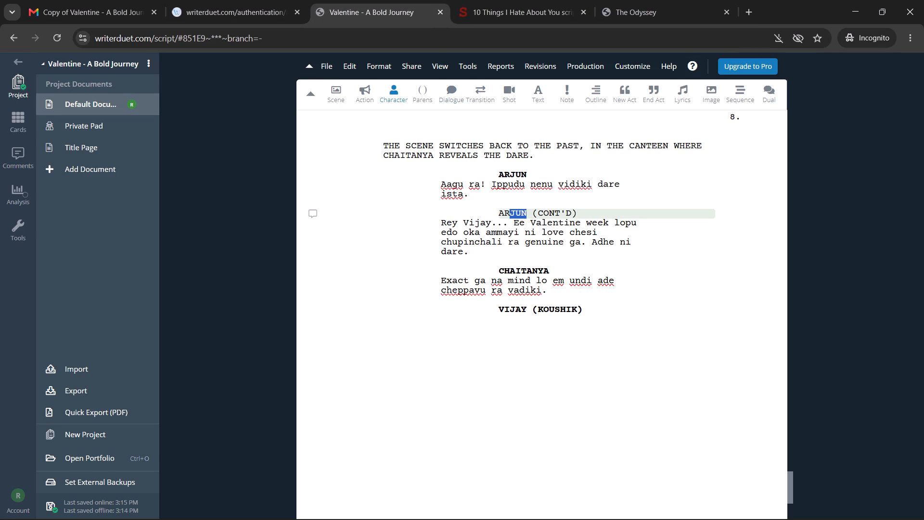
key("ctrl+b")
Replace the VIJAY (KOUSHIK) character cue below Chaitanya's dialogue with a bold ARJUN cue.
left_click(604, 310)
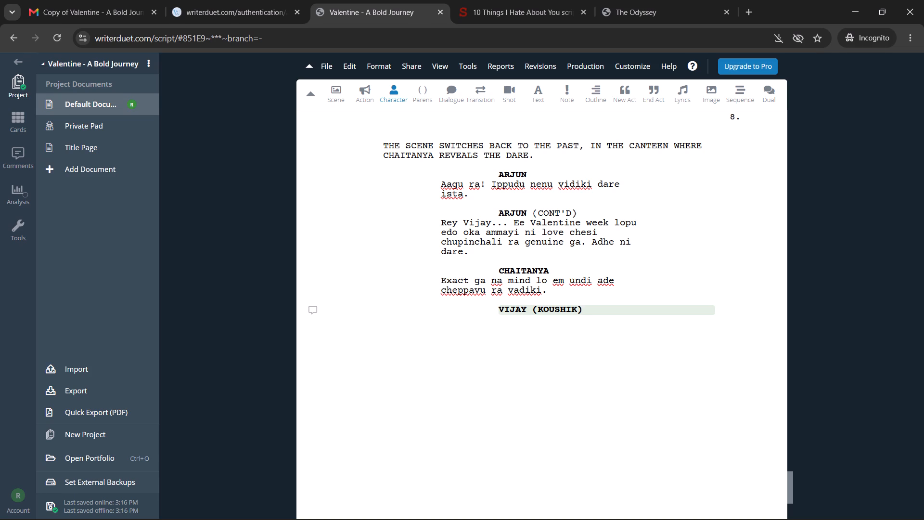
key("Return")
key("Return")
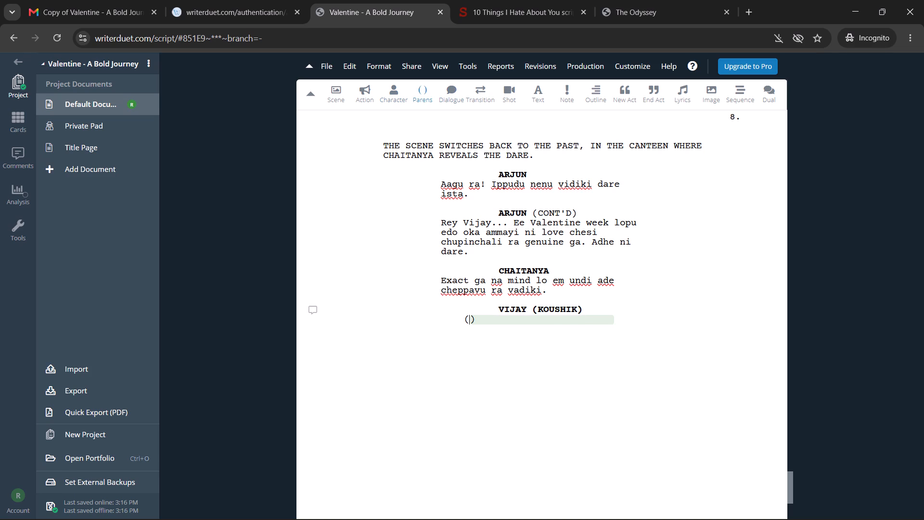
key("BackSpace")
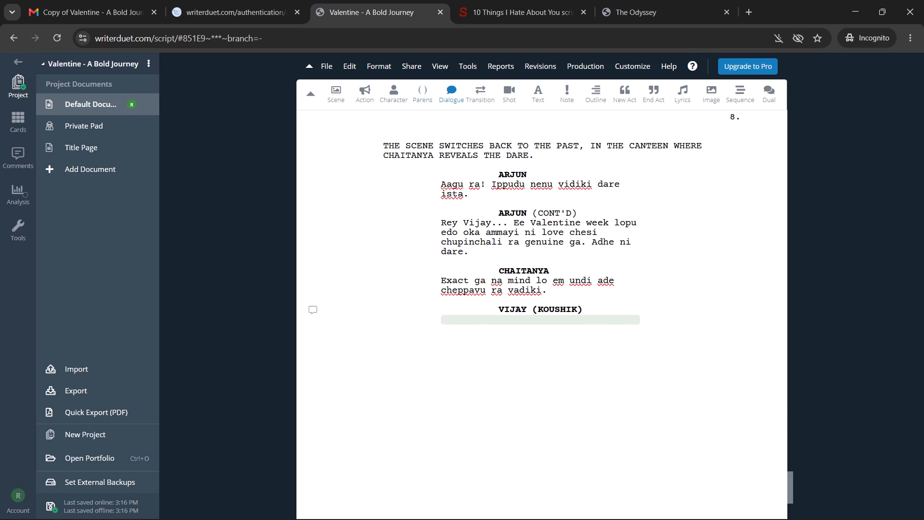
key("BackSpace")
key("BackSpace")
key("BackSpace")
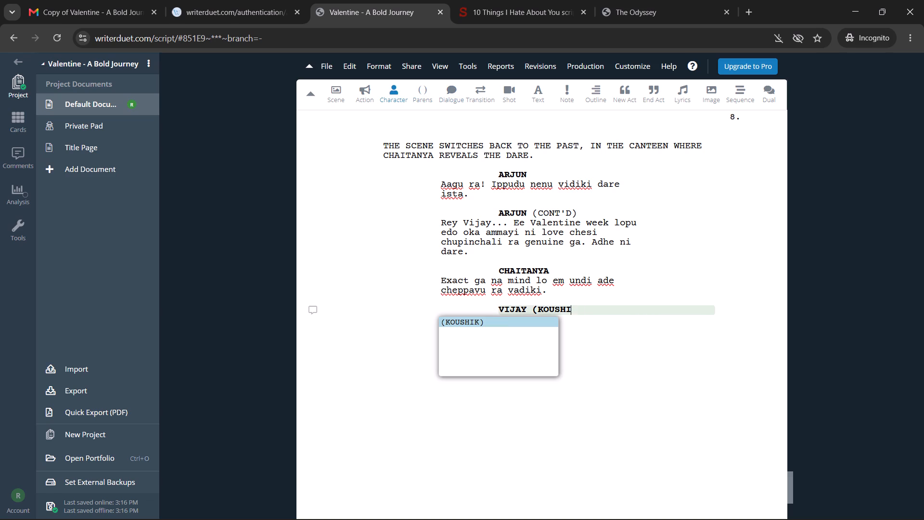
key("ctrl+BackSpace")
key("ctrl+BackSpace")
key("Tab")
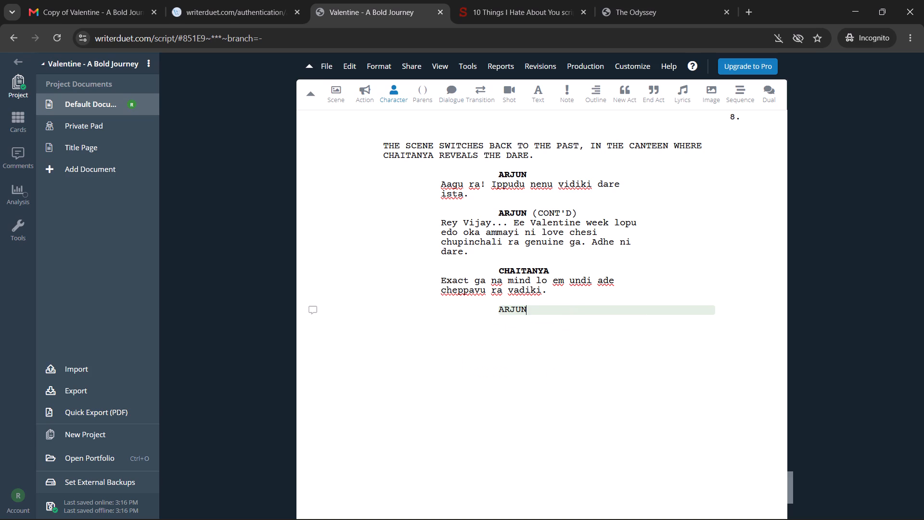
key("ctrl+shift+Left")
key("ctrl+b")
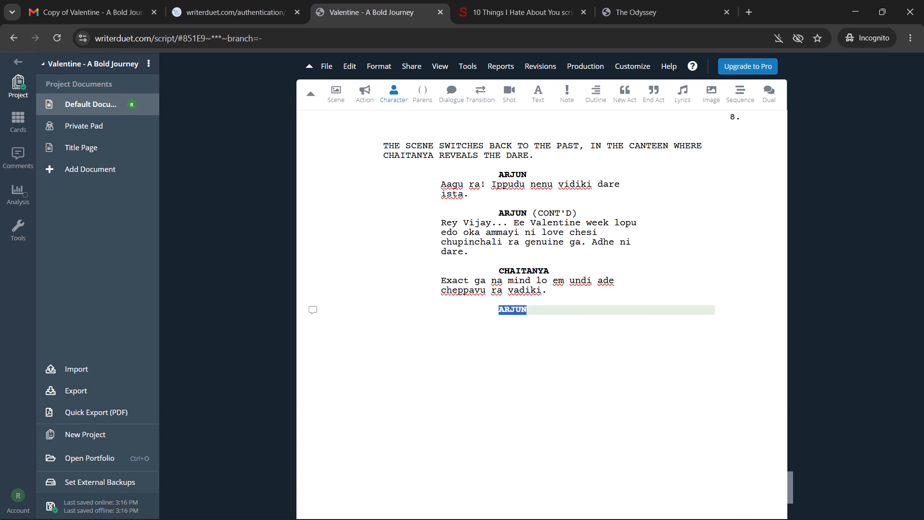
key("Right")
key("Return")
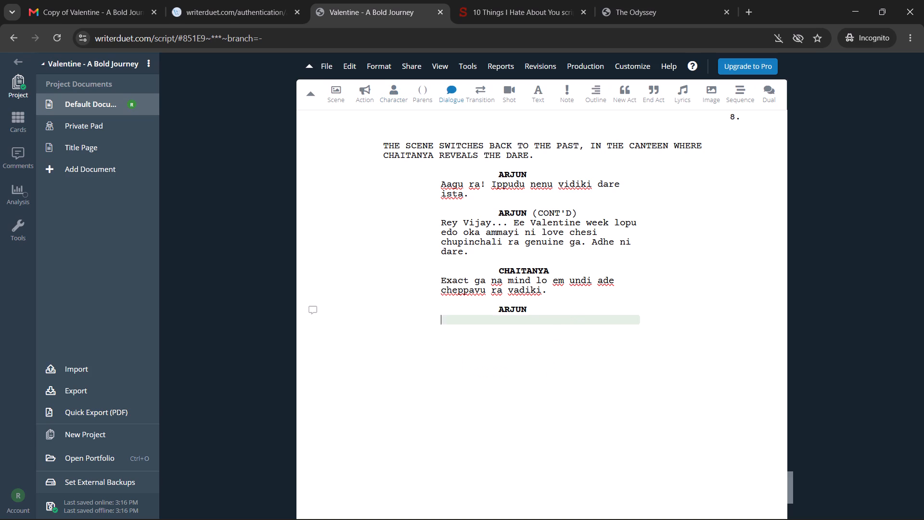
Write Arjun's dialogue "Nuvvu Truth or Dare annappude naku ardham ayindi ra ilantidi edo fitting pedtav ani." under his new cue.
type("Nuvvu Truth or Dare annappude naku a")
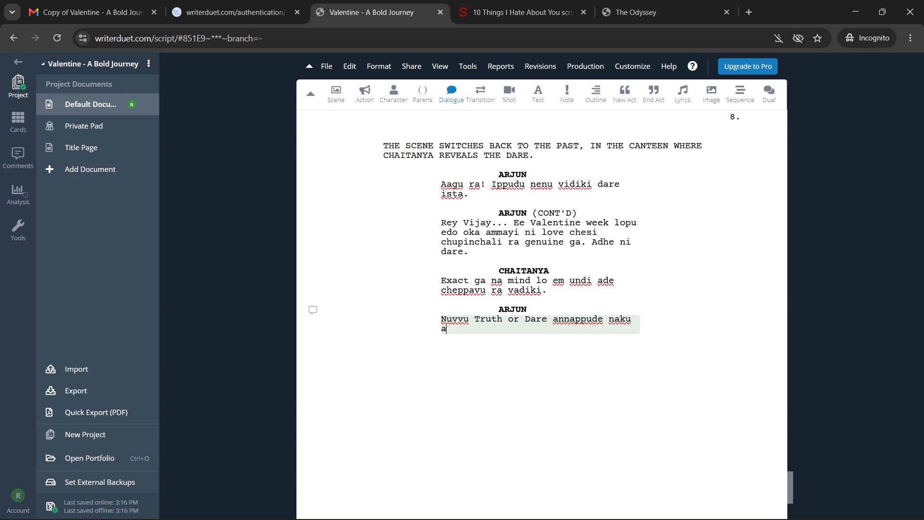
type("rdham auy")
key("BackSpace")
key("BackSpace")
type("yindi ra ilanti")
key("space")
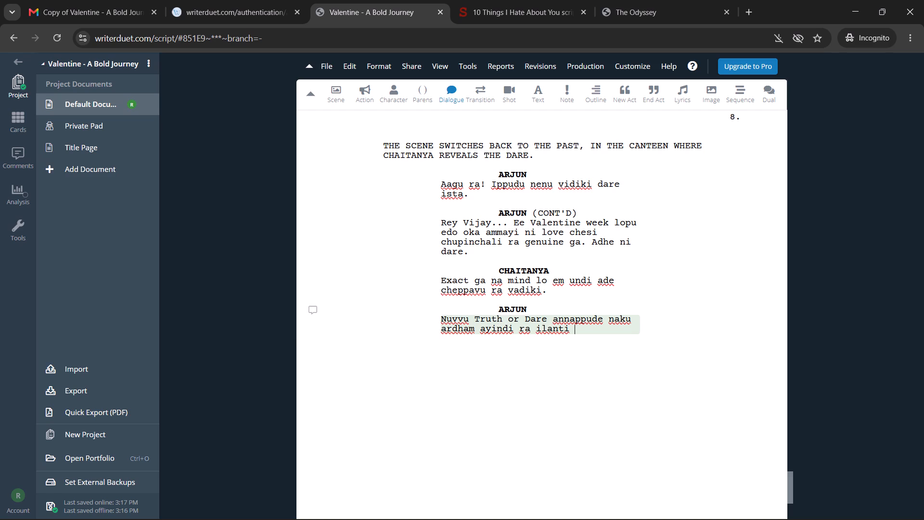
type("di")
key("BackSpace")
key("BackSpace")
key("e")
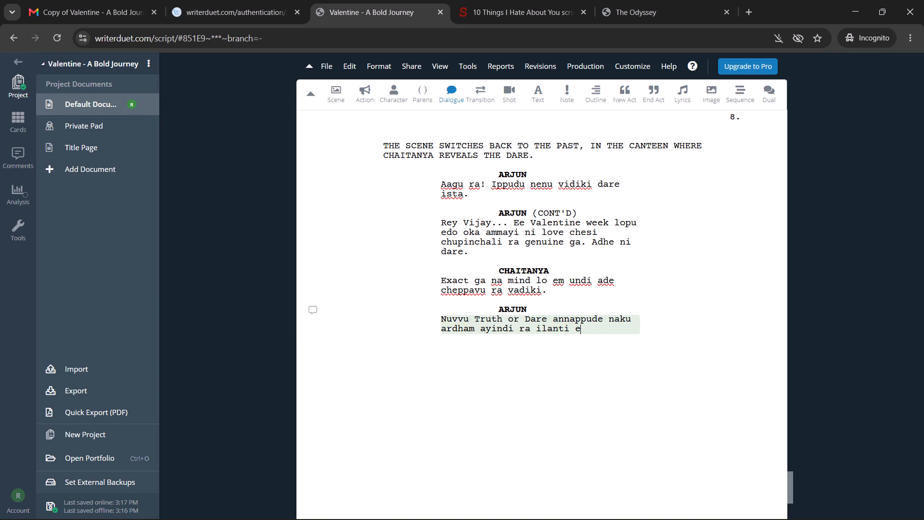
key("BackSpace")
key("BackSpace")
type("di edo fitting pedtan")
key("BackSpace")
type("v ani")
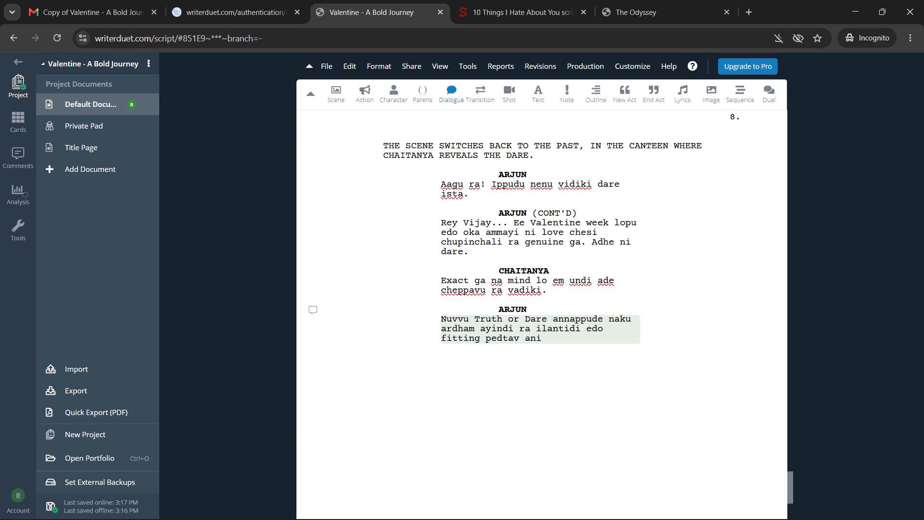
key("period")
Add a bold VIJAY (KOUSHIK) character cue below Arjun's latest dialogue.
key("Return")
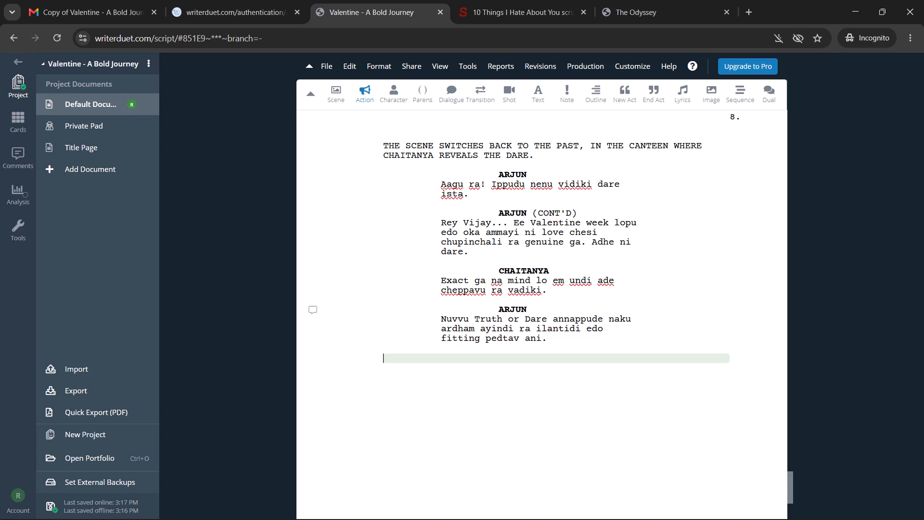
key("ctrl+3")
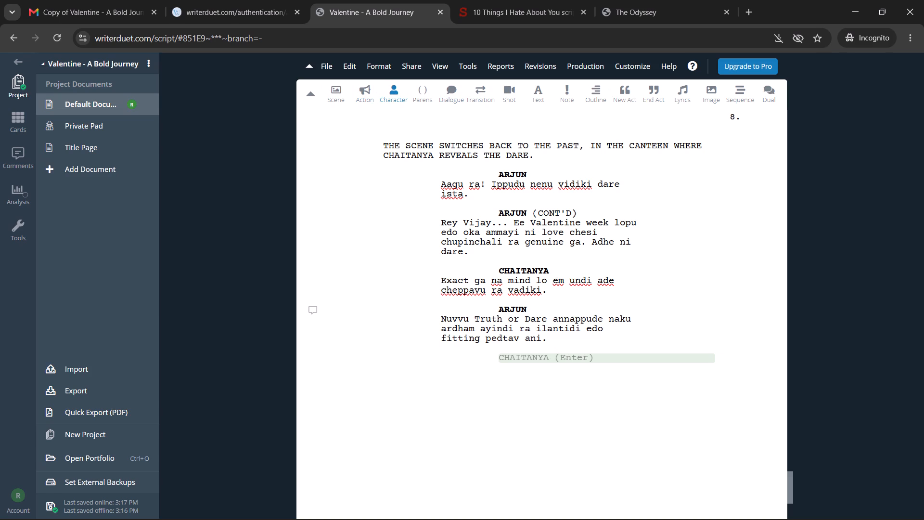
type("vijay")
key("Tab")
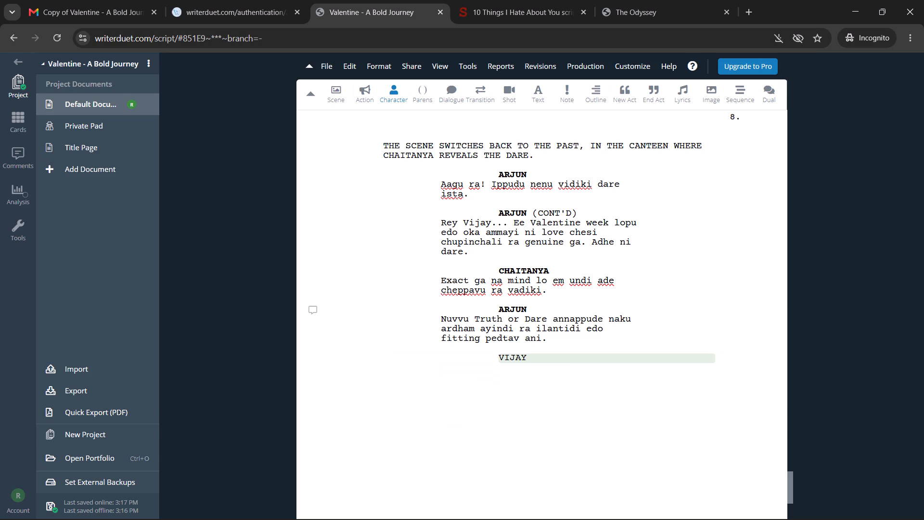
key("Right")
key("BackSpace")
key("Right")
key("BackSpace")
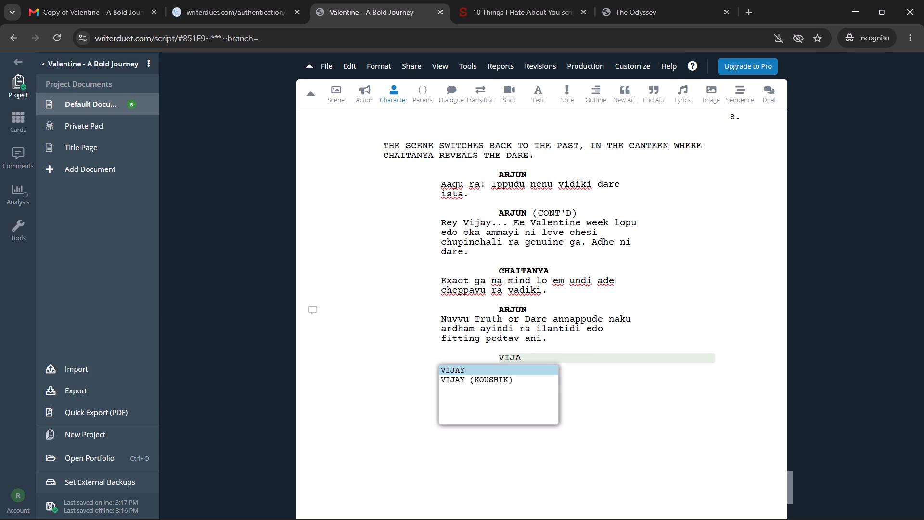
key("Down")
key("Tab")
key("ctrl+shift+Left")
key("ctrl+shift+Left")
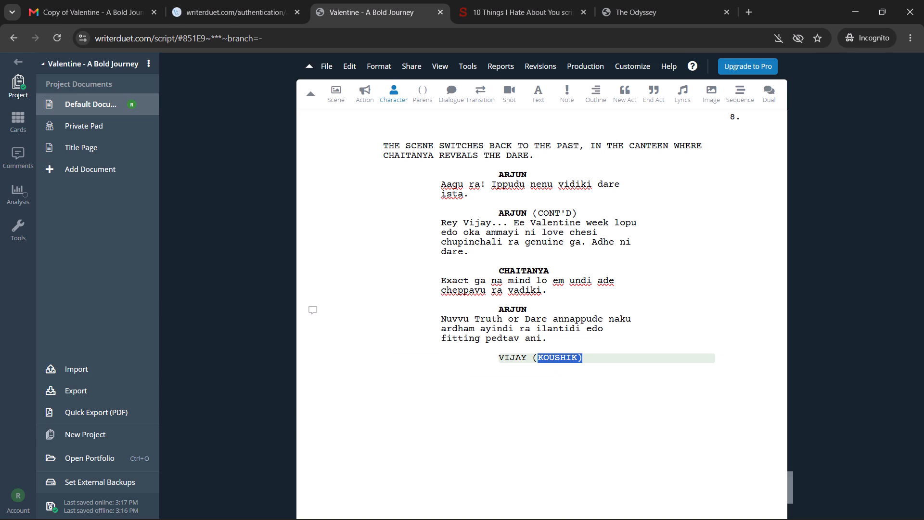
key("ctrl+shift+Left")
key("ctrl+shift+Left")
key("ctrl+b")
key("Right")
key("Return")
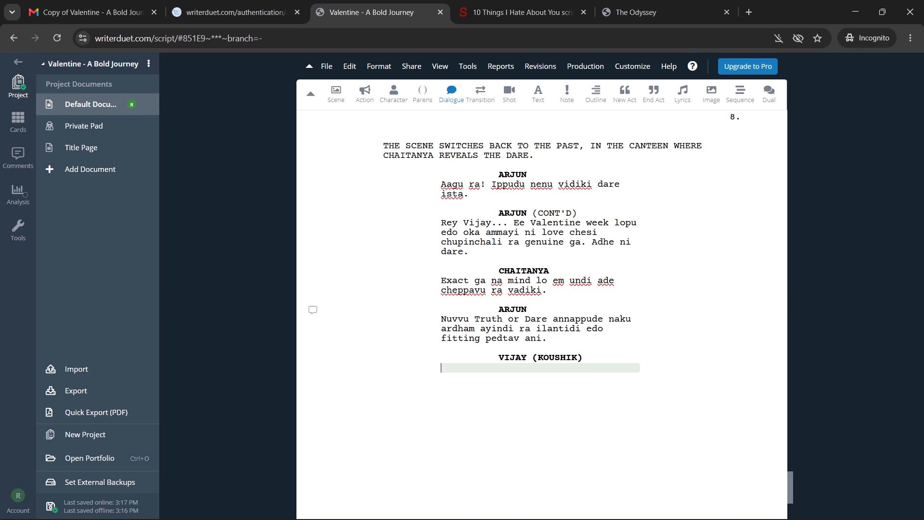
Write Vijay's dialogue "Arrey! Ee ammayilu, love ante na valla kavu ra" under his cue.
type("arrey!")
key("space")
type("ee ammayilu, love")
key("space")
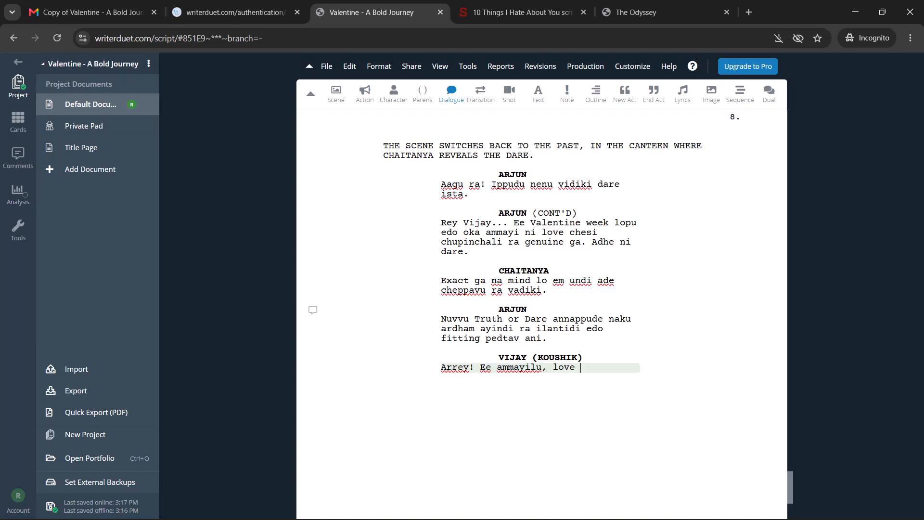
type("ante na valla kavu ra")
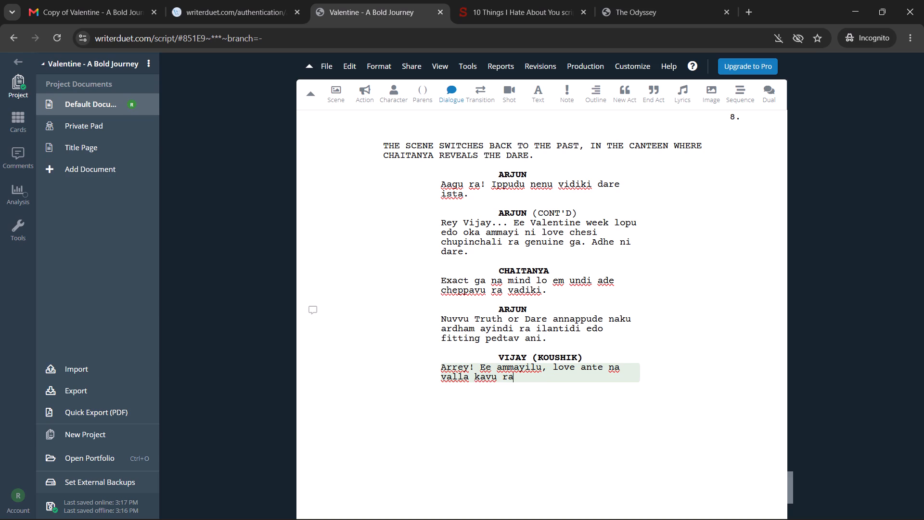
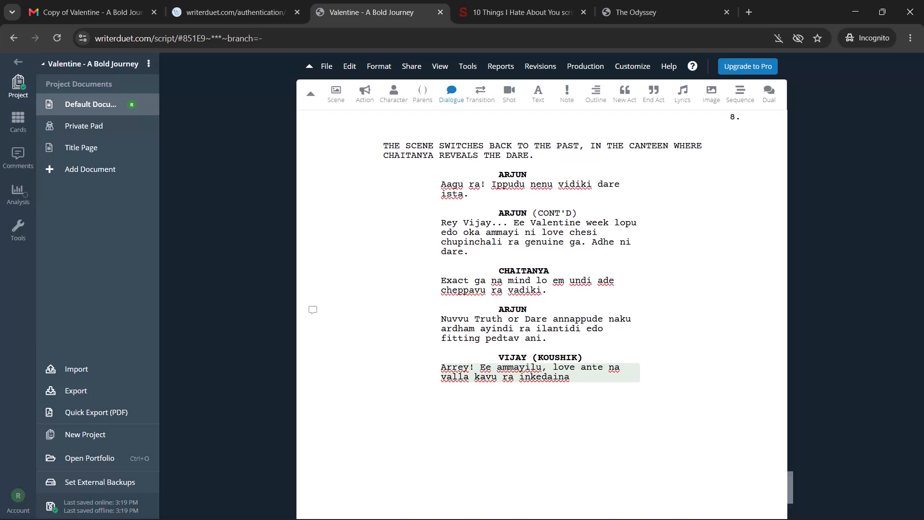
Complete Vijay's dialogue after "inkedaina" with "chestanu cheppandi.".
key("c")
key("BackSpace")
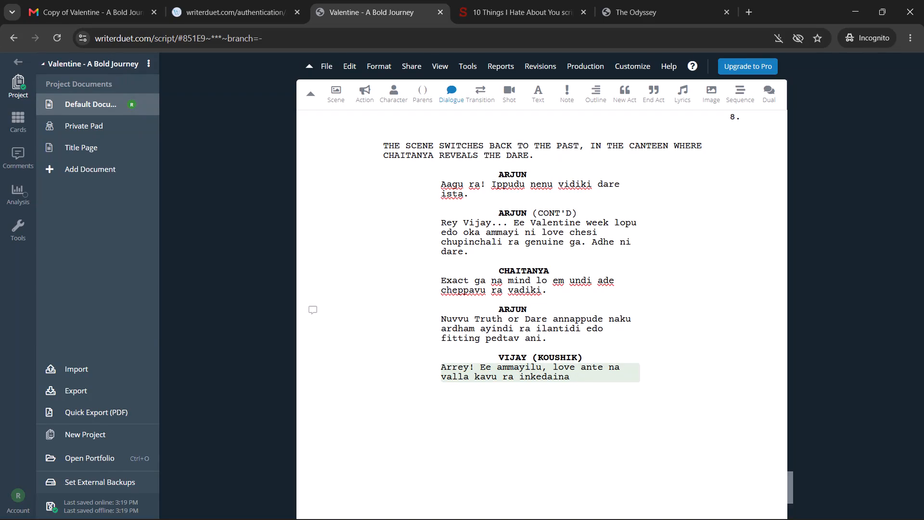
type("chestanu")
key("space")
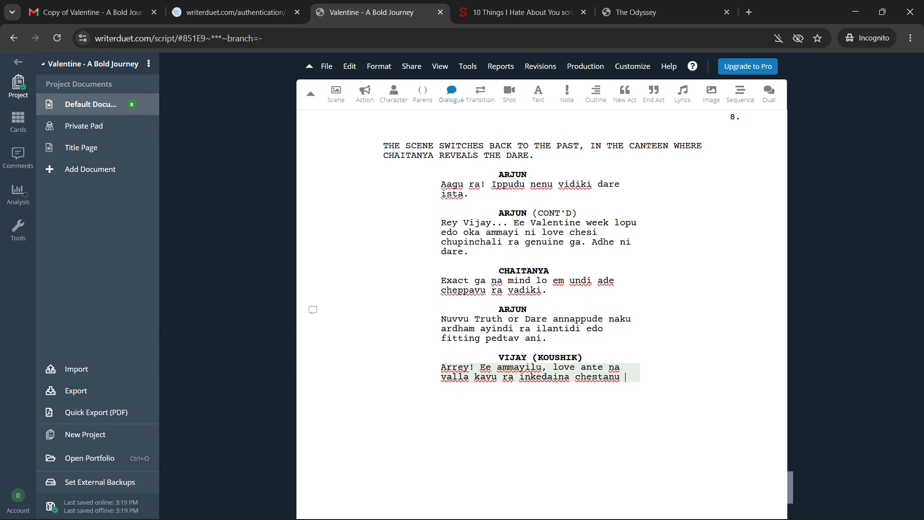
type("cheppandi")
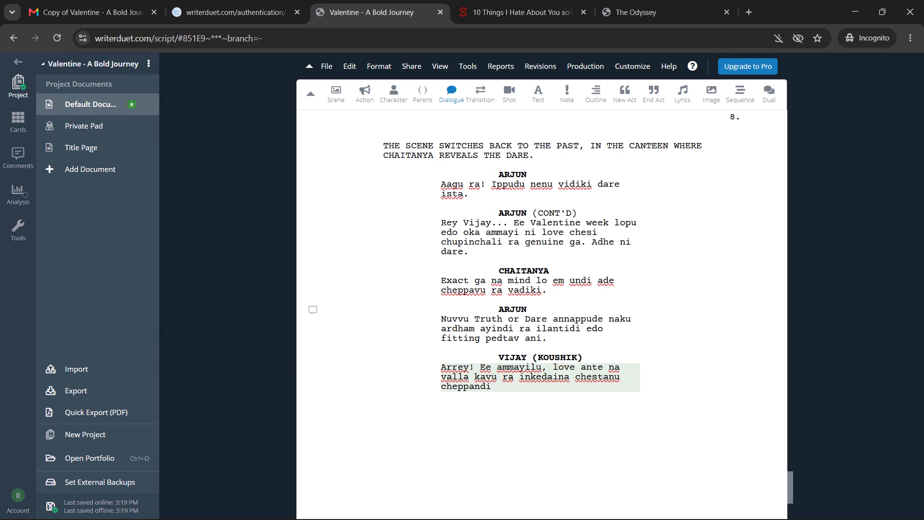
key("period")
key("Return")
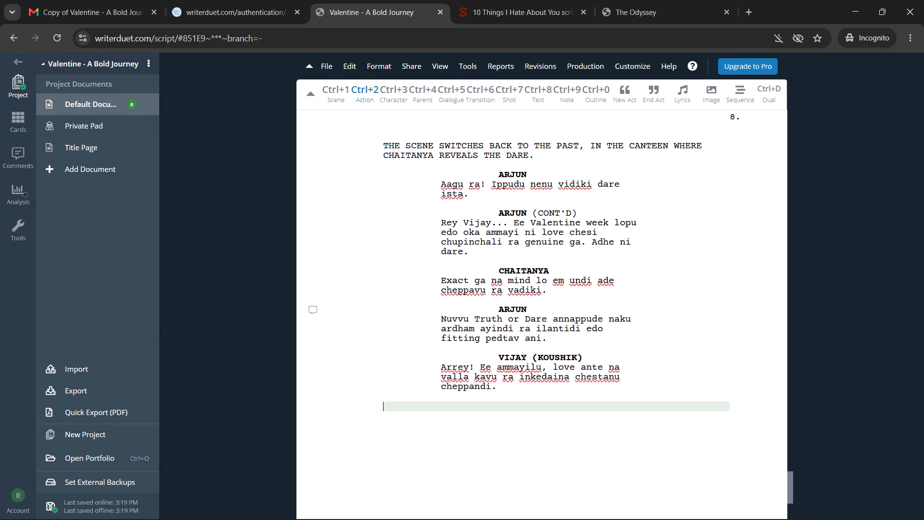
Add a bold CHAITANYA character cue below Vijay's dialogue.
key("ctrl+3")
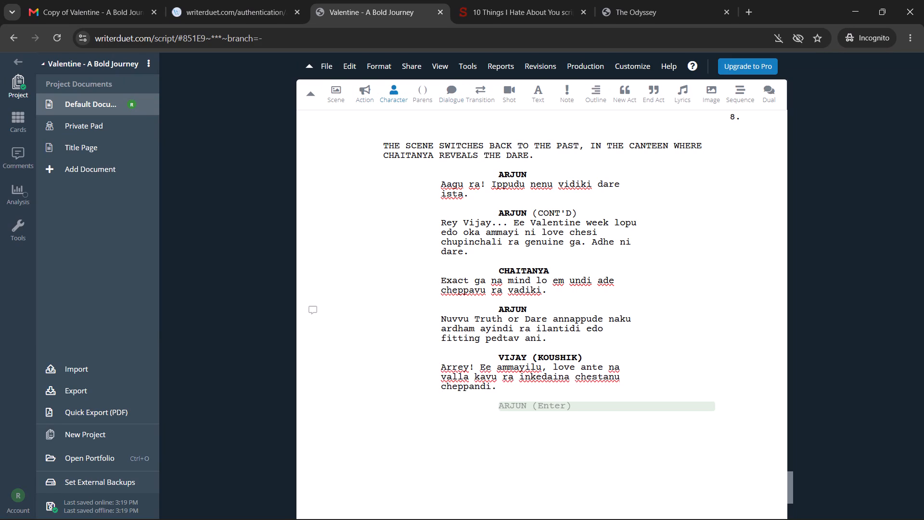
type("chai")
key("Tab")
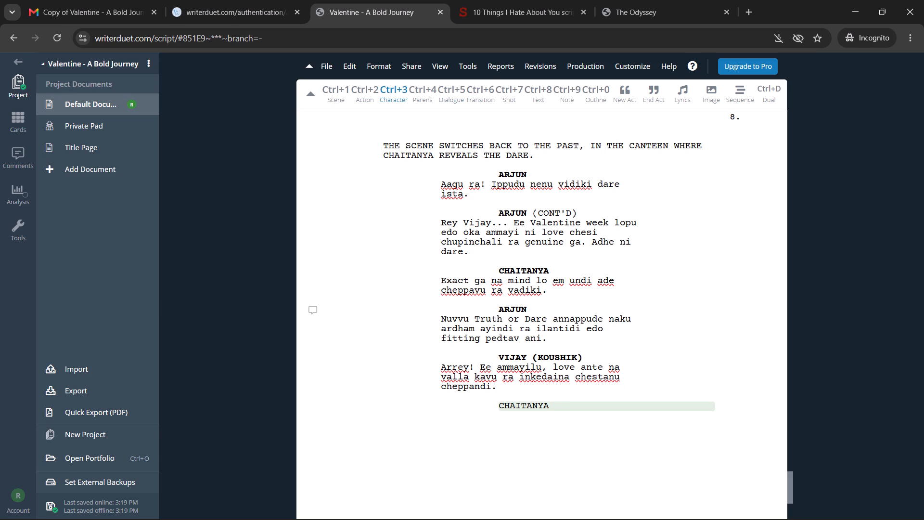
key("ctrl+shift+Left")
key("ctrl+b")
key("Right")
key("Return")
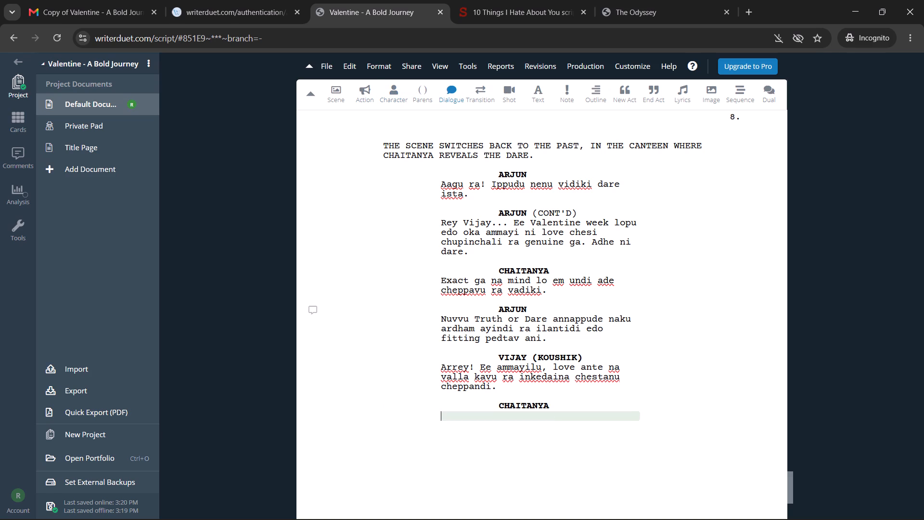
Write Chaitanya's dialogue "Nuvvu adi tappakunta chestavu ra. Nuvvu idhi gani cheyakapo" under his new cue.
type("Nuvvu adi tappakun")
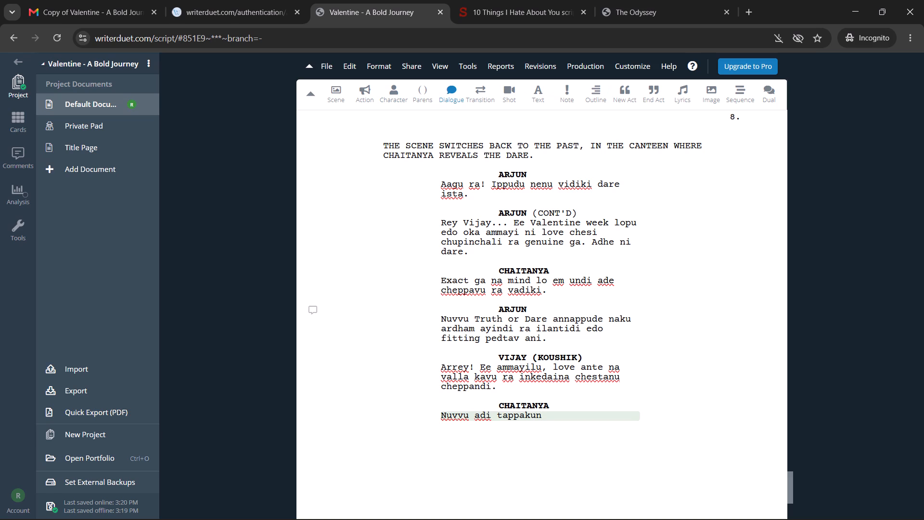
type("ta chestavu ra/")
key("BackSpace")
key("period")
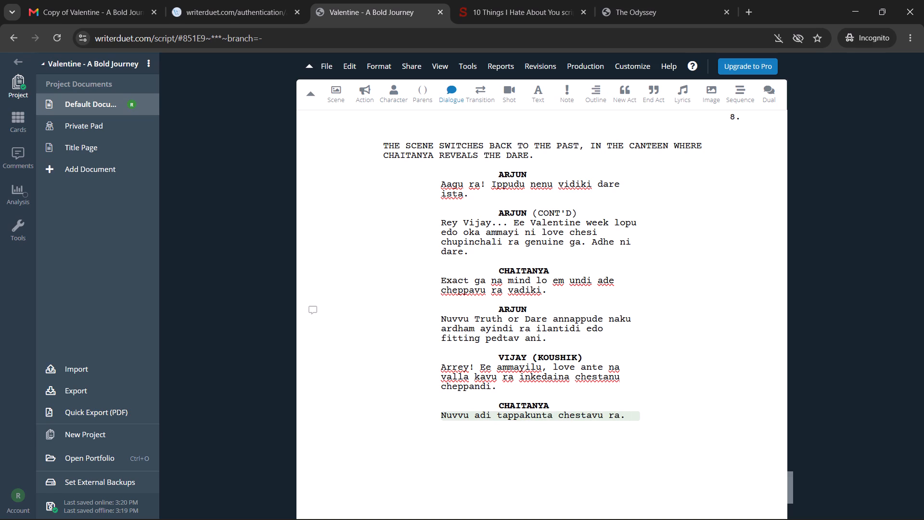
type("Nuvvu")
key("space")
key("ctrl+Left")
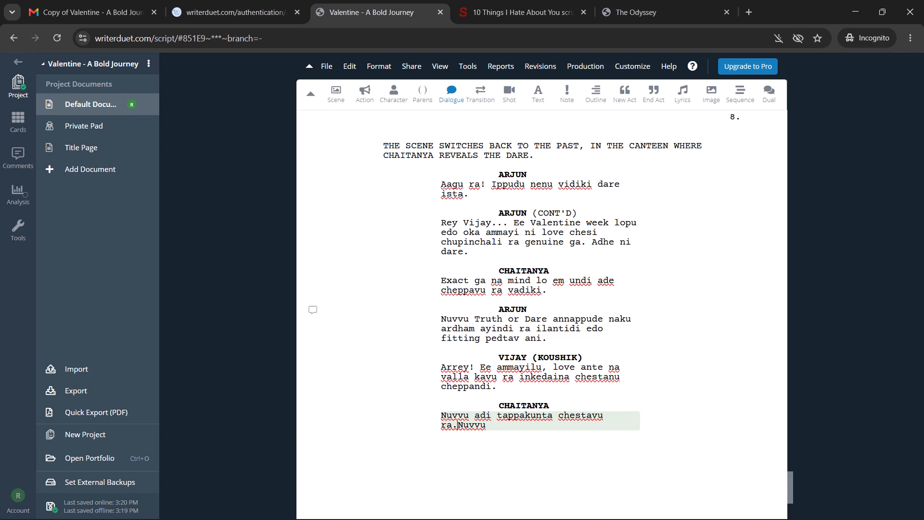
key("space")
key("Right")
key("Right")
key("ctrl+Right")
key("space")
type("idhi gani cheyakapo")
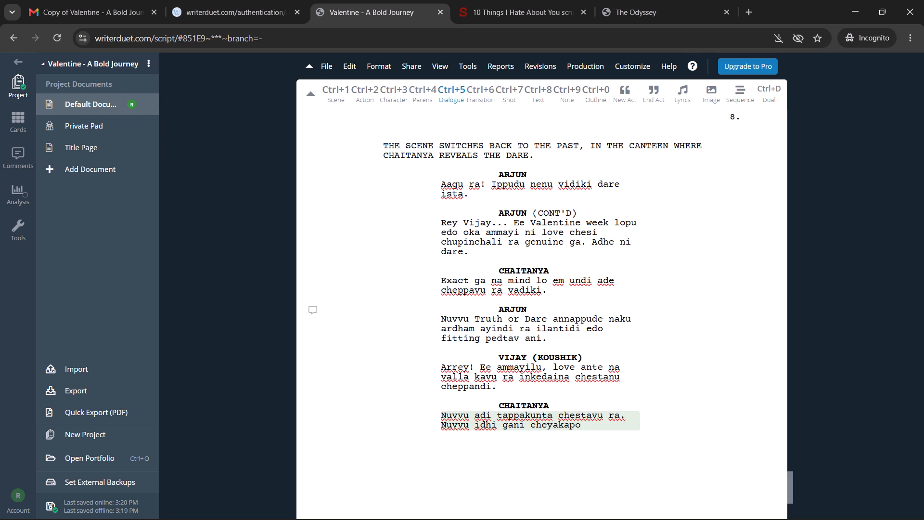
Complete Chaitanya's dialogue after "Nuvvu idhi gani" with "cheyalakapothe first time game lo odipoyinodivi avuthavu.".
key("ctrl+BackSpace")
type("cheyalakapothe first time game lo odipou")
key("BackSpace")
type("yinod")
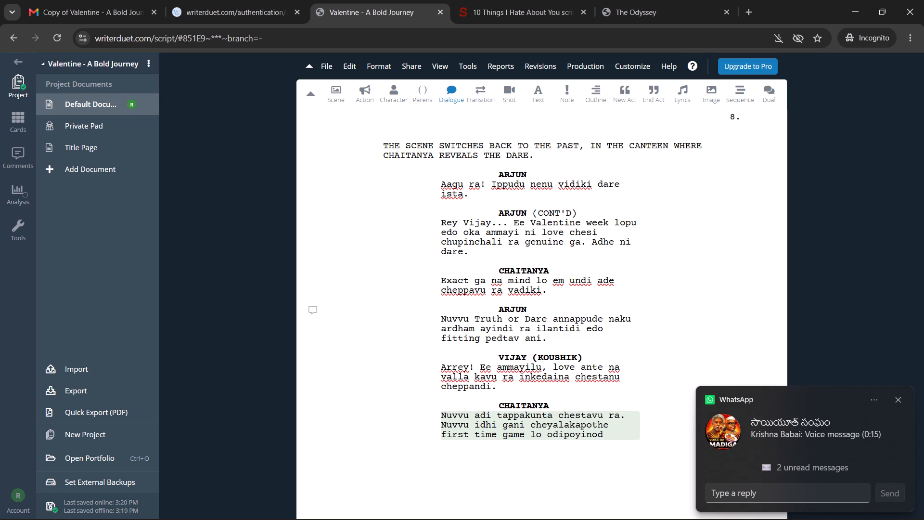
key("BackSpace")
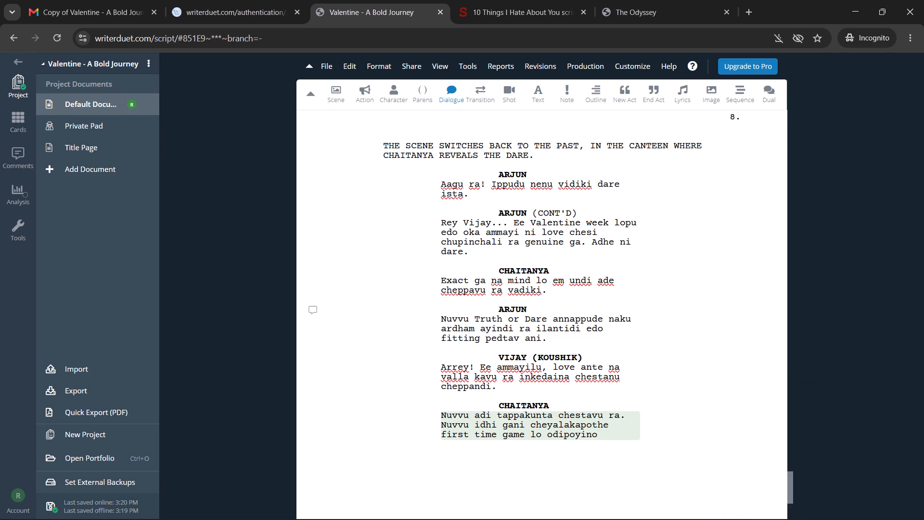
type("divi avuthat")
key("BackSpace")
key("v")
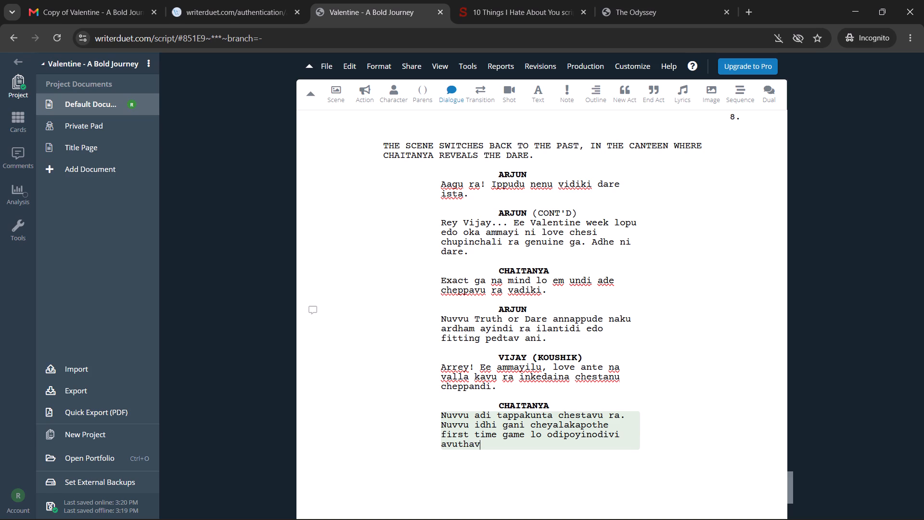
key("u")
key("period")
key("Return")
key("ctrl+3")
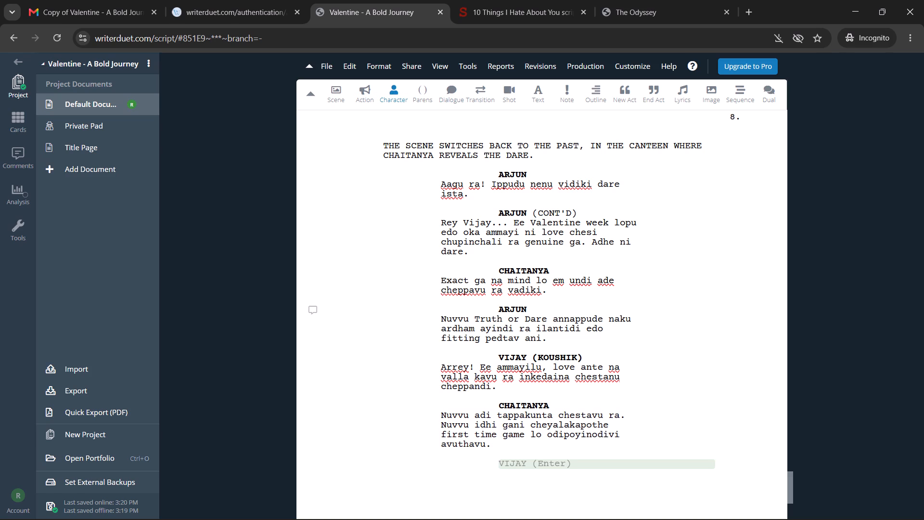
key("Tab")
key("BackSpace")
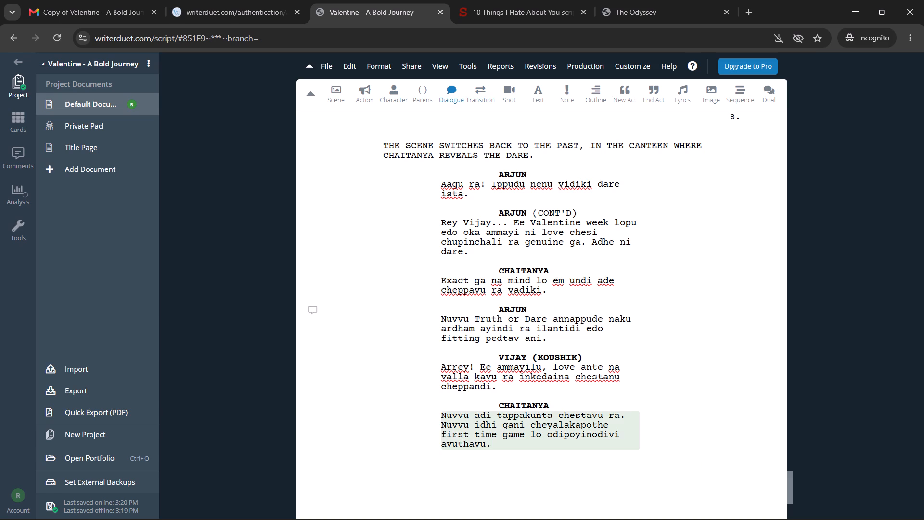
Add a bold VIJAY (KOUSHIK) character cue below Chaitanya's dialogue.
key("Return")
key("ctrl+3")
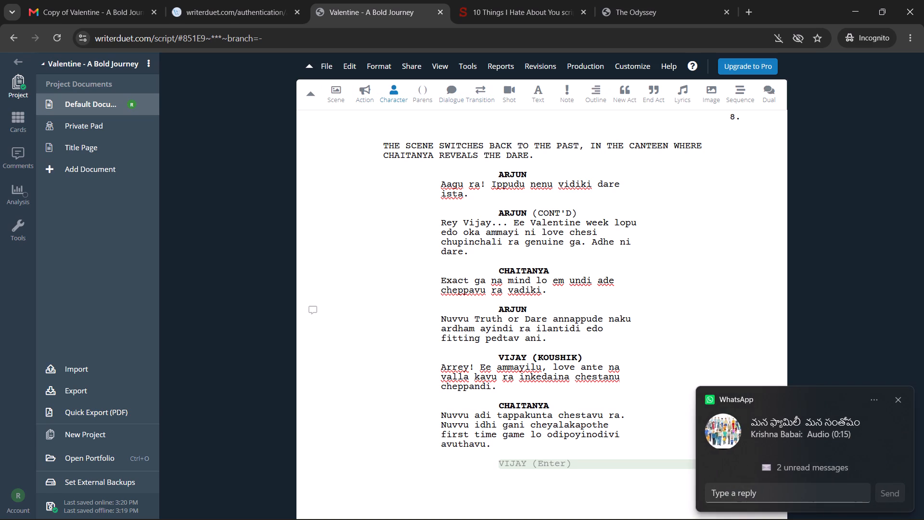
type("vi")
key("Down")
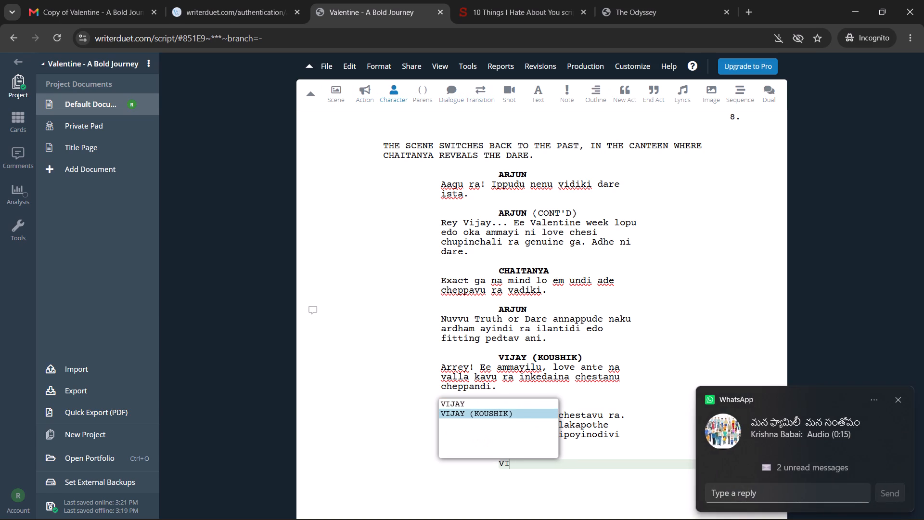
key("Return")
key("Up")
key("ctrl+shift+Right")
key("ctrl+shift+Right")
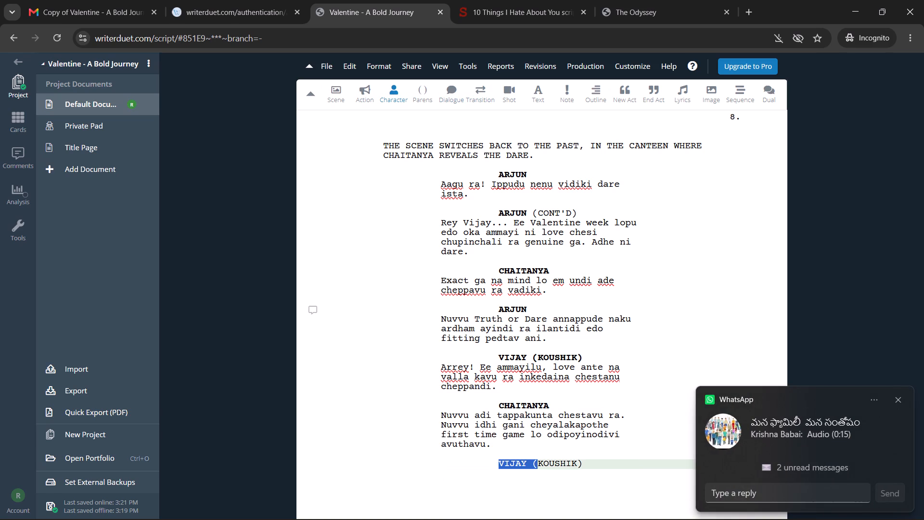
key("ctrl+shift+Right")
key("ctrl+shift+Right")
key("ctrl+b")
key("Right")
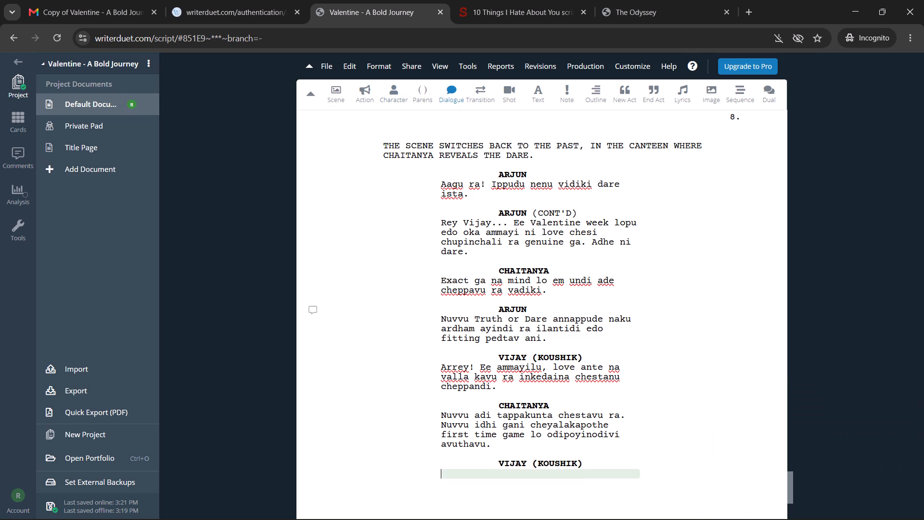
Start Vijay's dialogue under his new cue with "Sare ra!".
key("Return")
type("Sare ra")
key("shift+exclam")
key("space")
Continue Vijay's dialogue after "Sare ra!" with "Mee kosam ee dare ey kadhu, edaina chesta.".
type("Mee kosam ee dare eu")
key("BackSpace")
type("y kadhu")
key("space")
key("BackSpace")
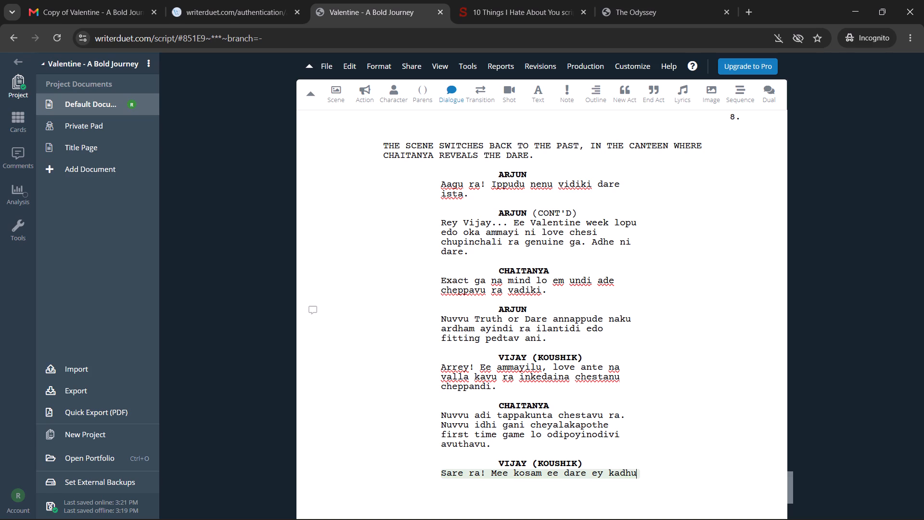
type(", edaina chesta")
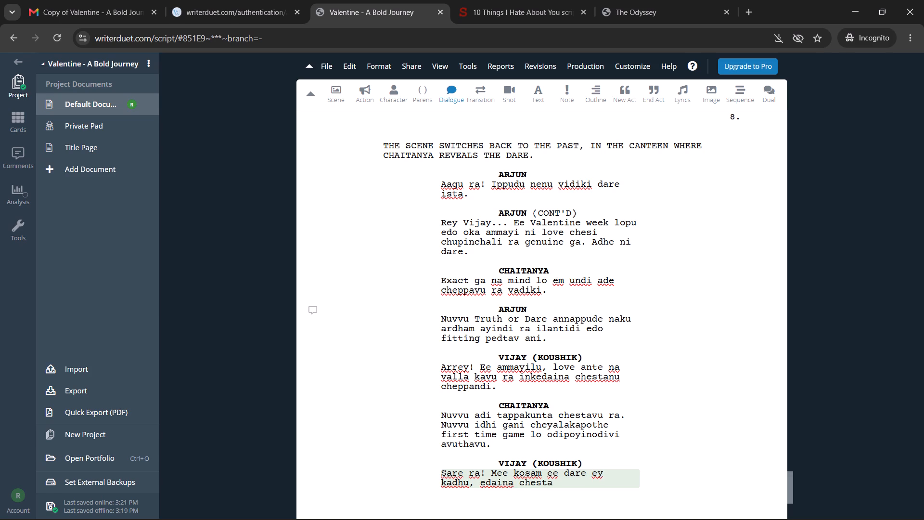
key("period")
key("Return")
key("ctrl+r")
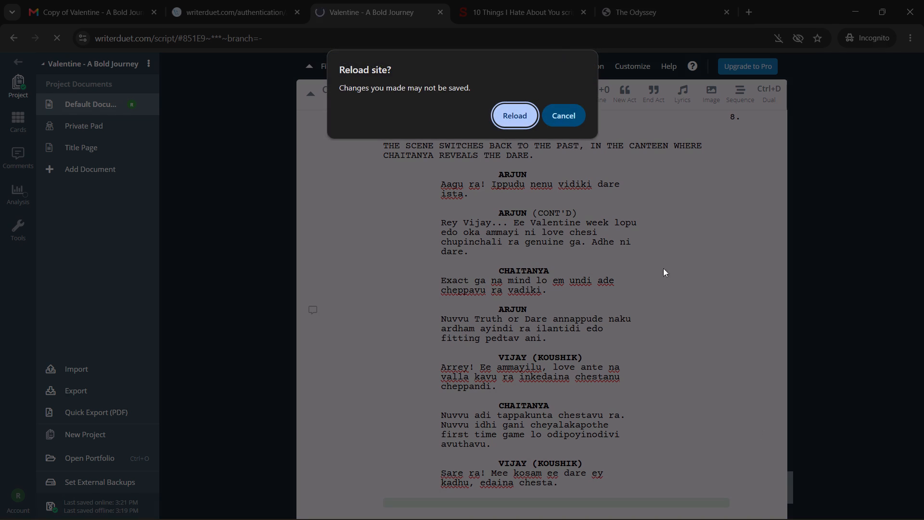
left_click(578, 118)
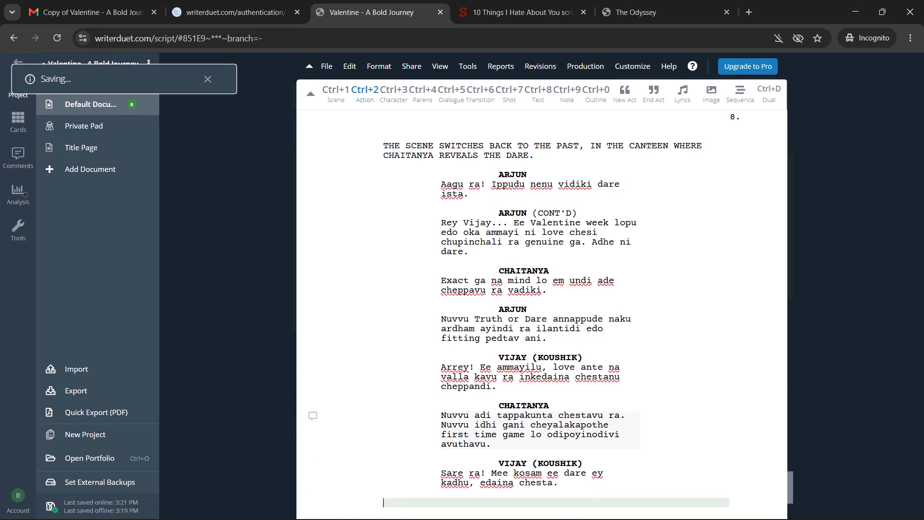
Add a bold ARJUN character cue below Vijay's "Sare ra!" dialogue.
key("ctrl+3")
key("shift+q")
key("shift+Down")
key("shift+BackSpace")
key("shift+a")
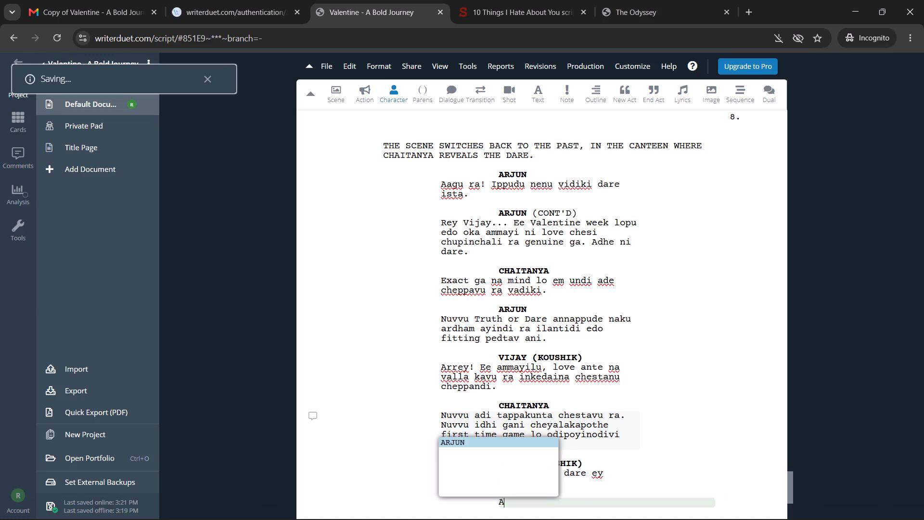
key("Tab")
key("ctrl+shift+Left")
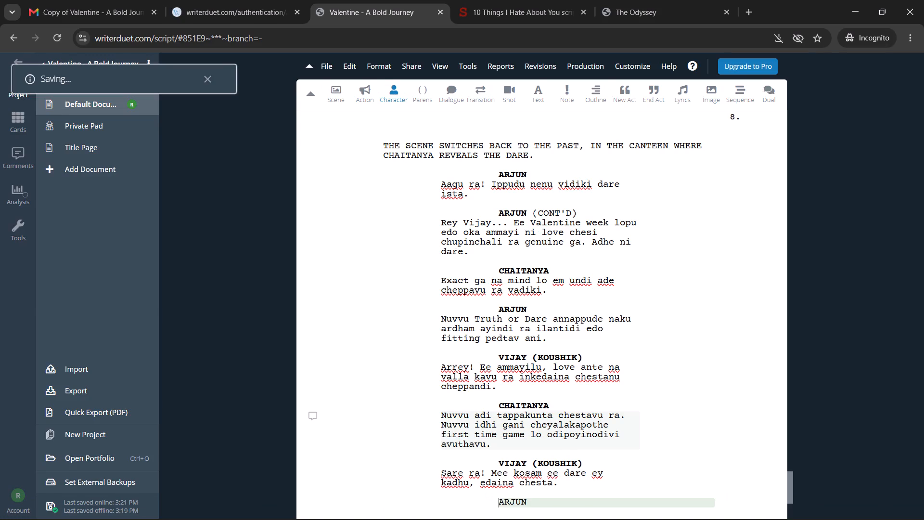
key("ctrl+shift+Right")
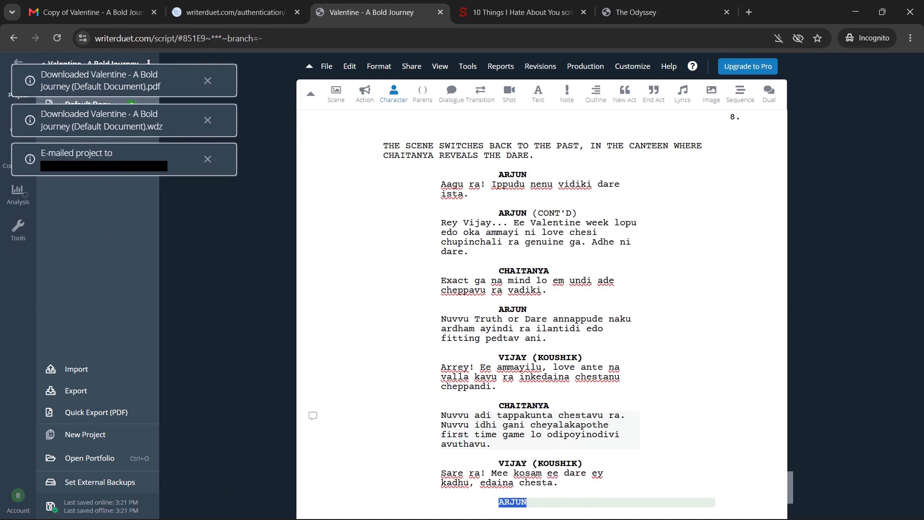
key("ctrl+b")
key("Right")
key("Return")
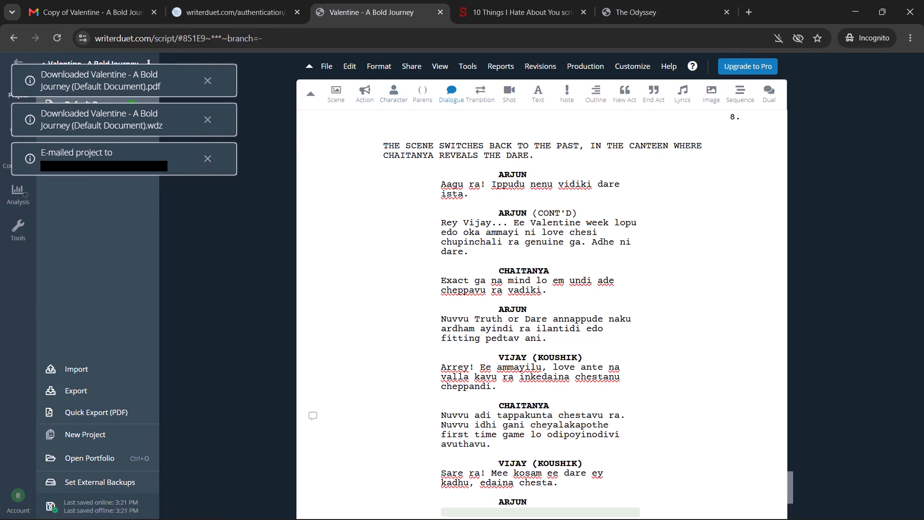
Write Arjun's dialogue "Ee sollu dialoguelu aapi, icchina dare mundu correct ga cheyi." under his new cue.
type("EE")
key("space")
key("BackSpace")
key("BackSpace")
type("e sollu dialogue")
type("lu ap")
key("BackSpace")
type("ap")
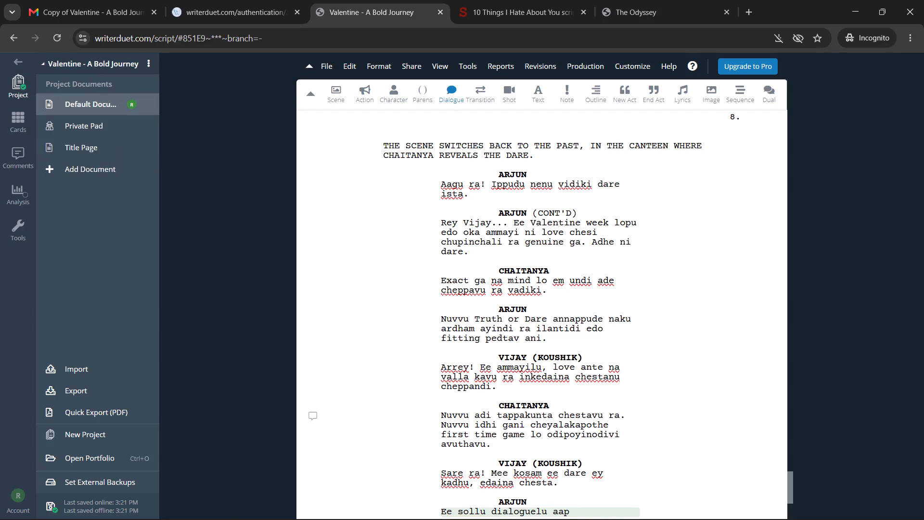
key("i")
key("comma")
scroll(545, 431, "down", 5)
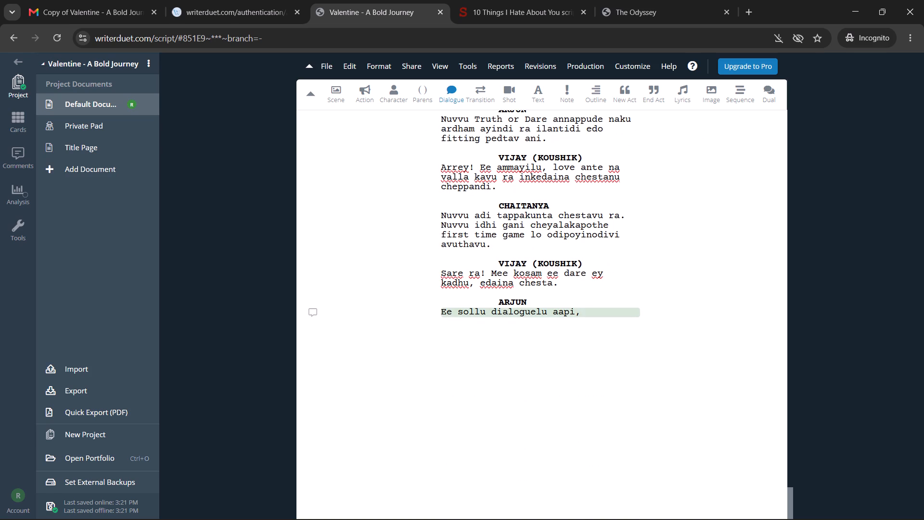
key("space")
type("id")
key("BackSpace")
type("cchina dare mundu cir")
key("BackSpace")
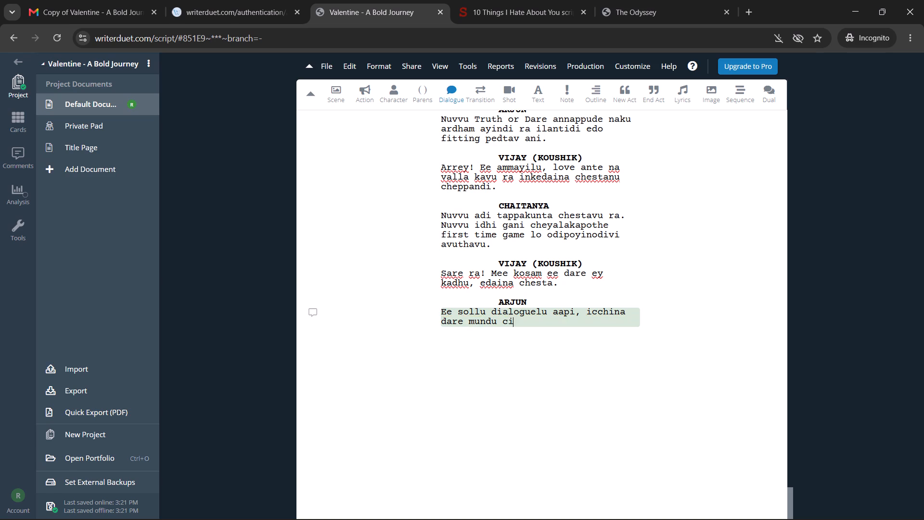
key("BackSpace")
type("orrect ga cheyi")
key("period")
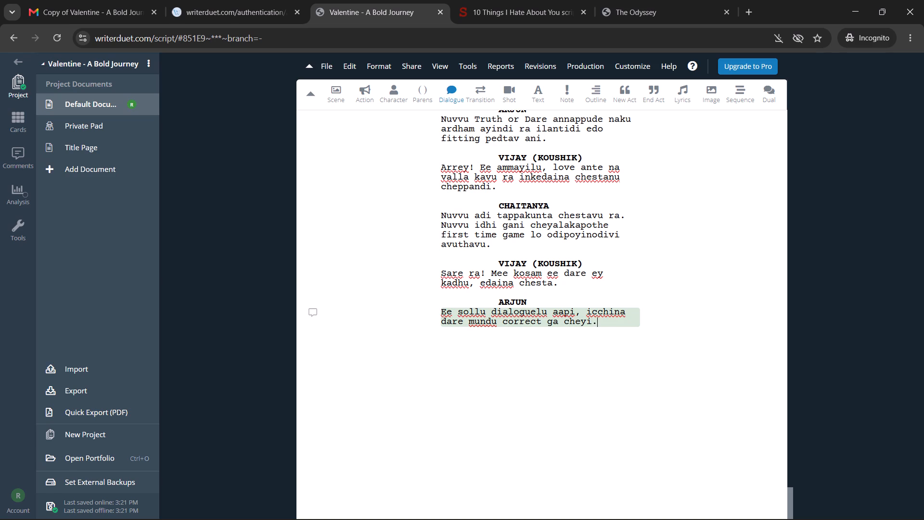
key("Return")
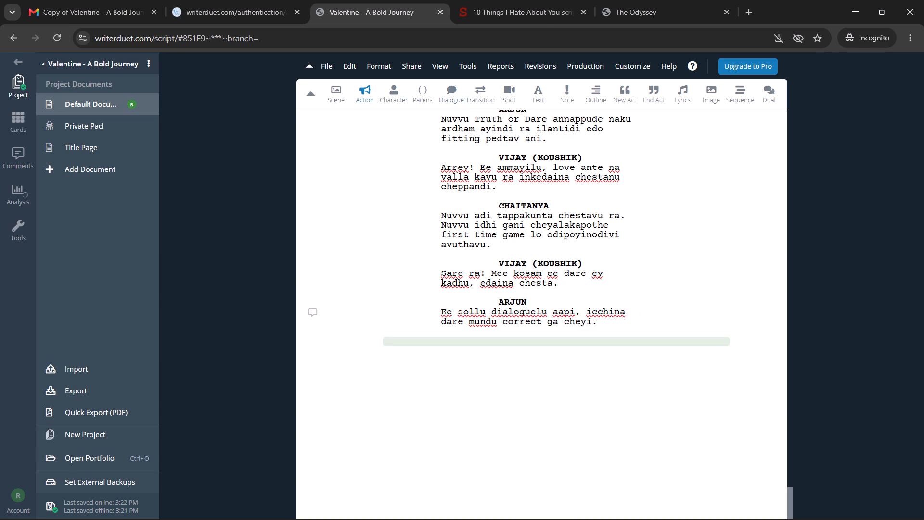
Add a bold VIJAY (KOUSHIK) character cue below Arjun's latest dialogue.
key("shift+numbersign")
key("BackSpace")
key("ctrl+3")
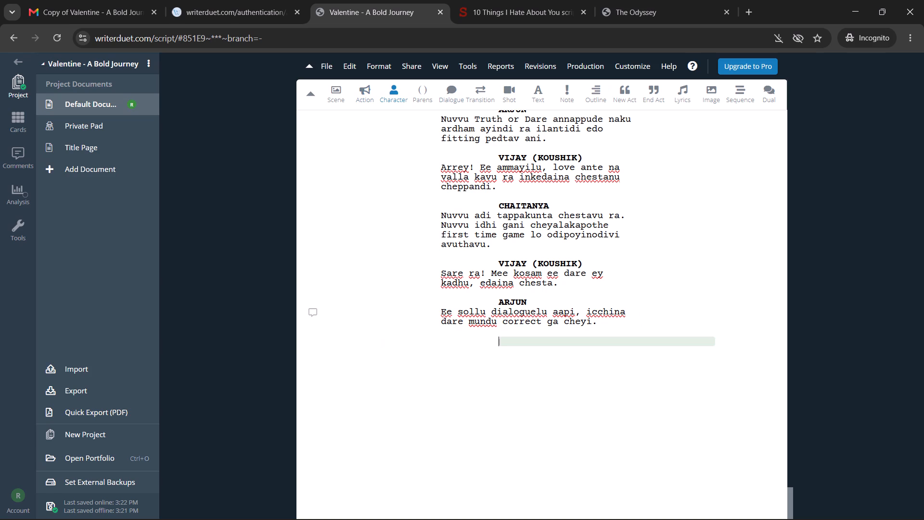
type("vi")
key("Down")
key("Tab")
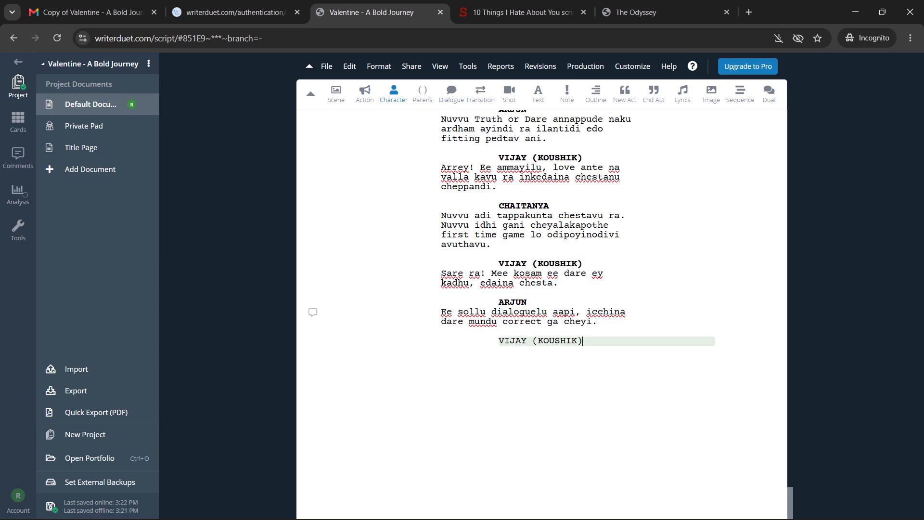
key("ctrl+shift+Left")
key("ctrl+shift+Left")
key("ctrl+shift+Left")
key("ctrl+shift+Left")
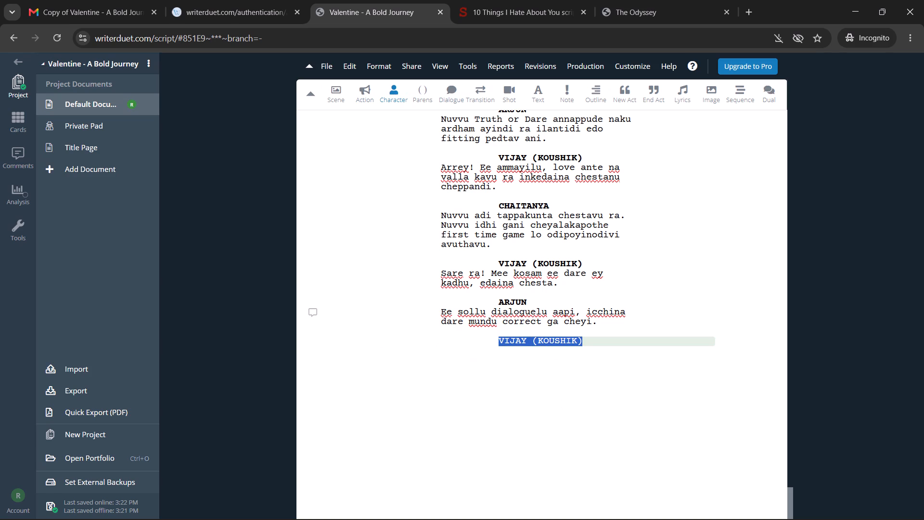
key("ctrl+b")
key("Right")
key("Return")
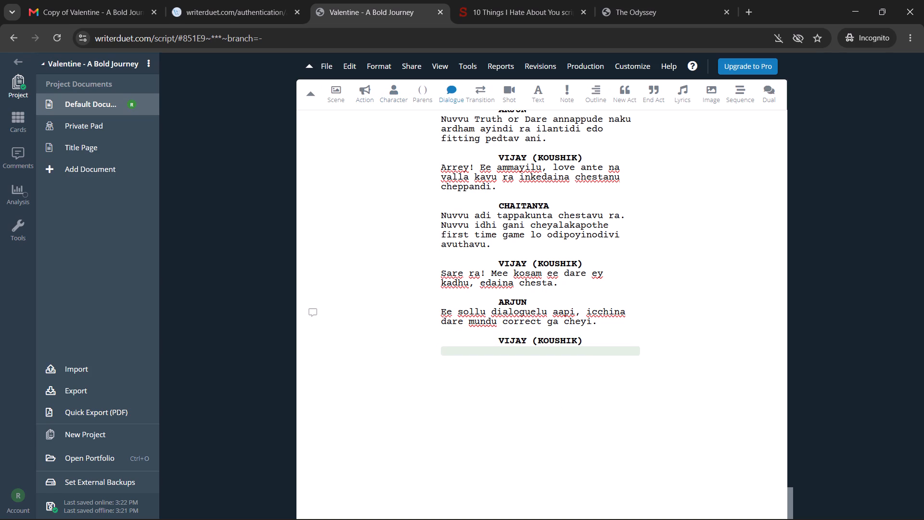
Review the canteen scene's dialogue on pages 7 and 8, from the Truth or Dare exchange to Vijay's newest cue.
scroll(618, 309, "right", 1)
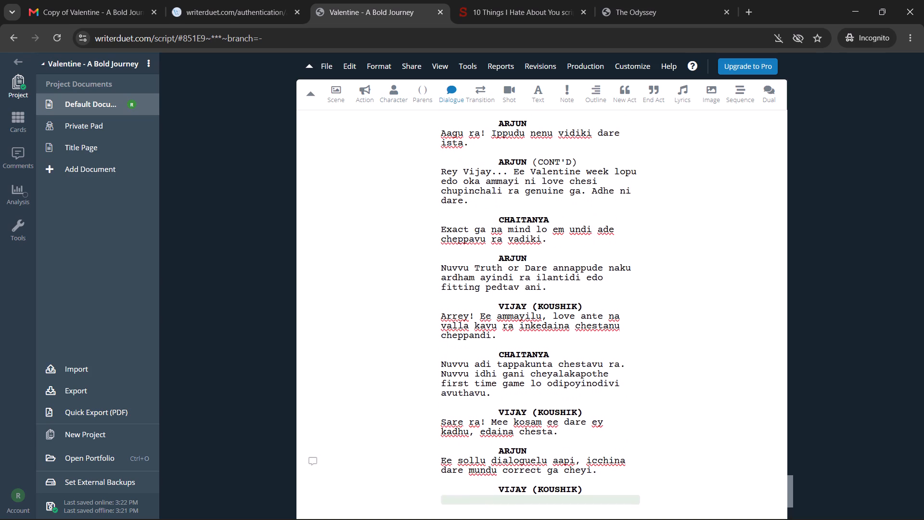
scroll(618, 309, "right", 1)
scroll(618, 309, "down", 6)
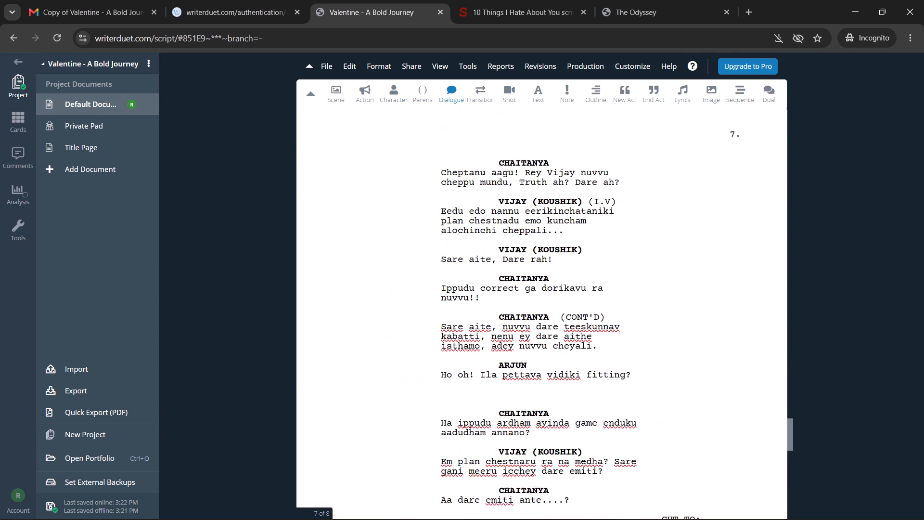
scroll(618, 309, "down", 4)
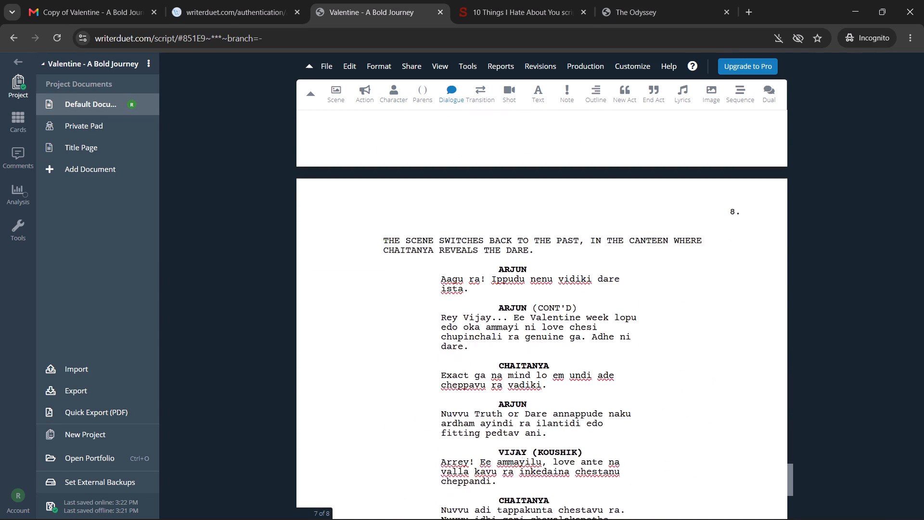
scroll(618, 309, "down", 2)
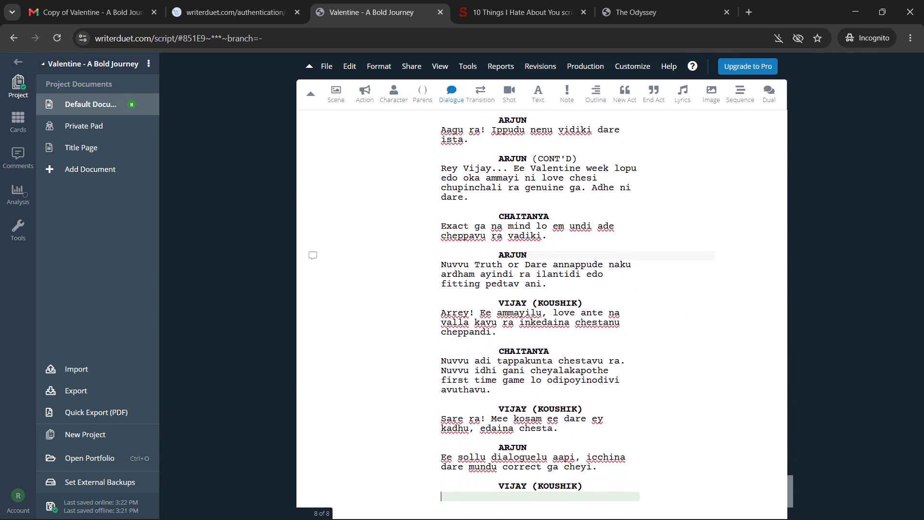
Reread the canteen scene's dialogue from Arjun revealing the dare through Vijay's empty cue at the end of the script.
scroll(668, 322, "down", 2)
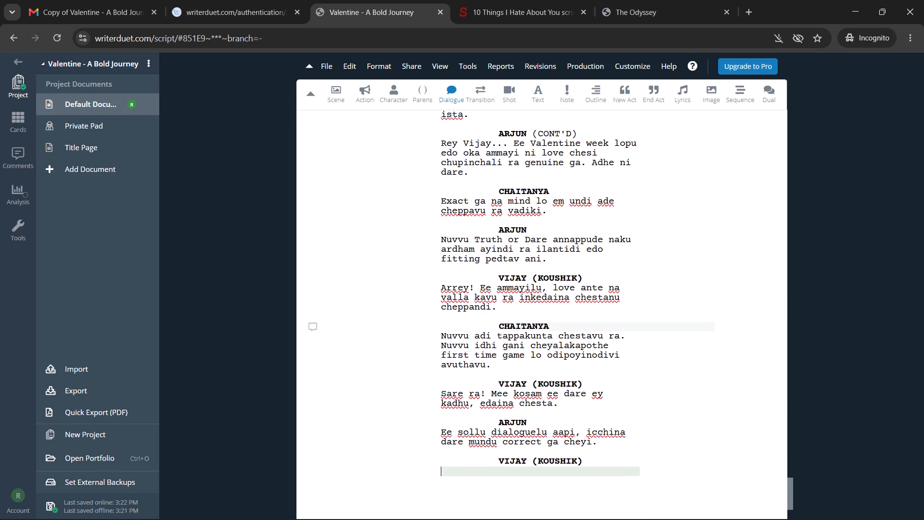
scroll(668, 322, "down", 1)
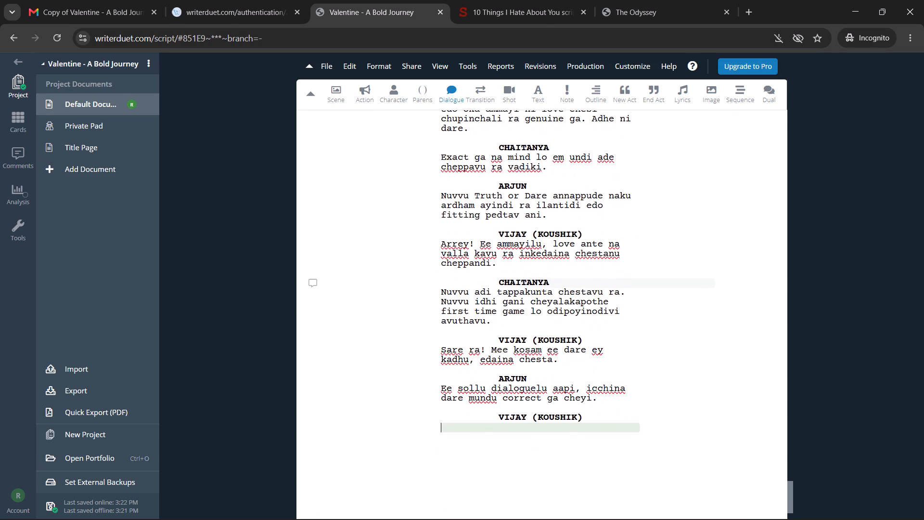
scroll(668, 322, "down", 1)
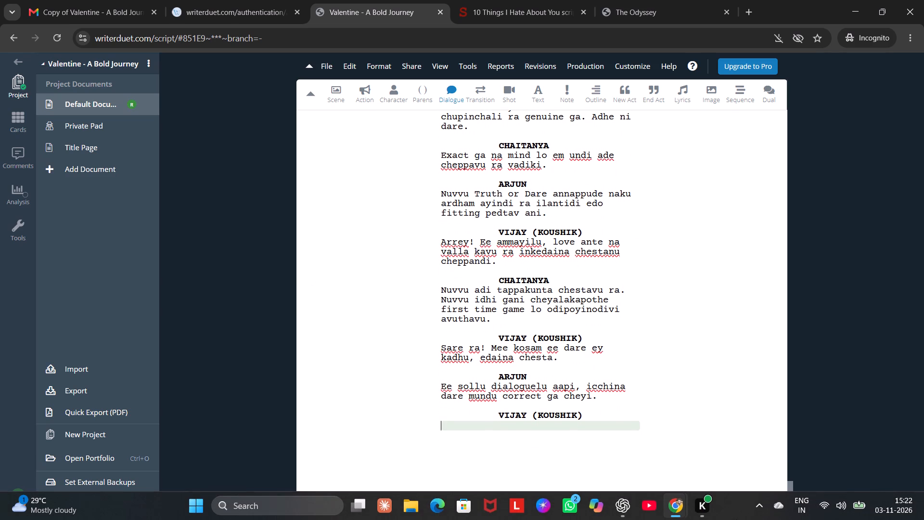
scroll(482, 266, "up", 2)
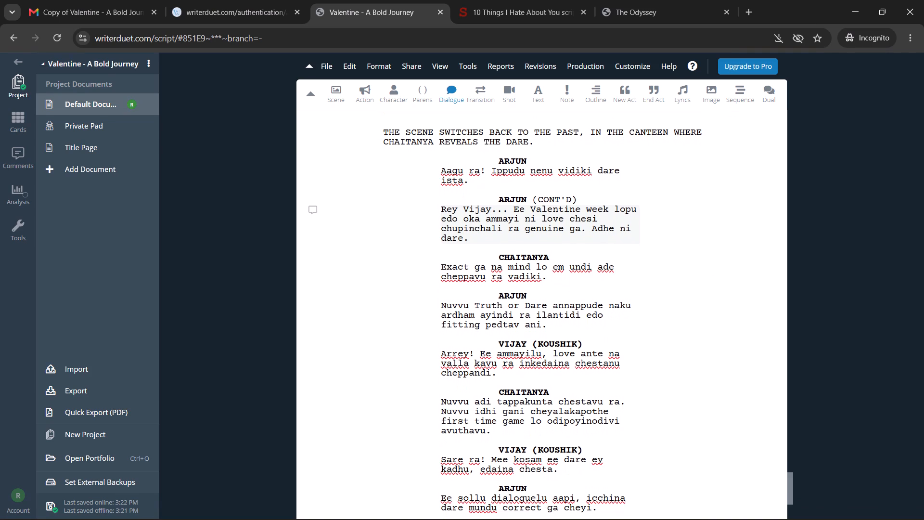
scroll(482, 266, "down", 1)
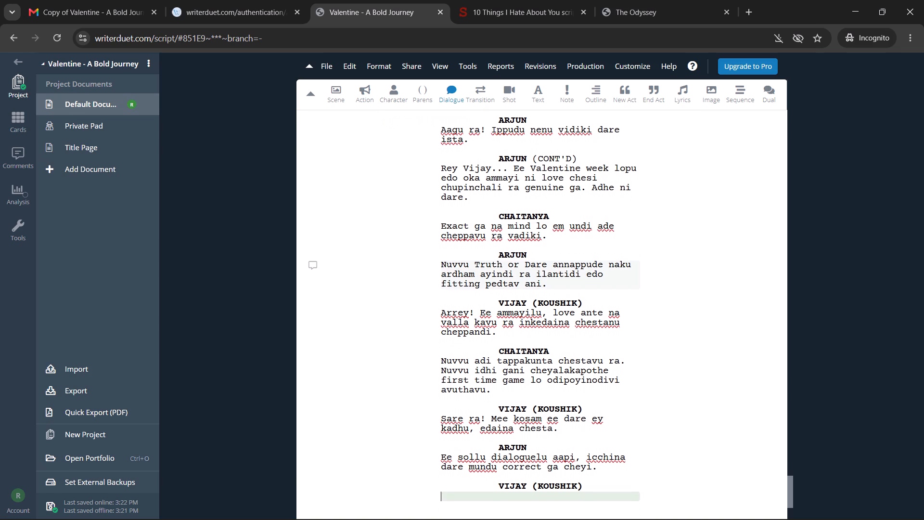
scroll(482, 266, "down", 1)
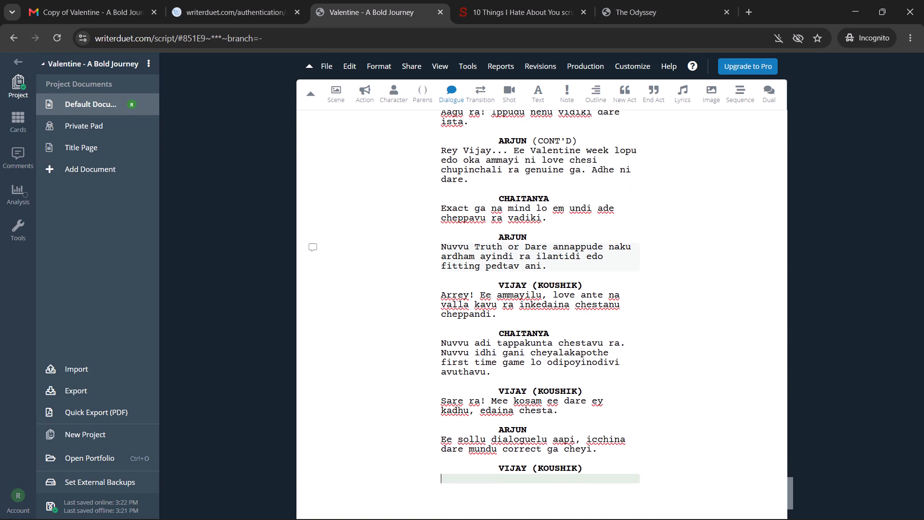
scroll(482, 266, "down", 1)
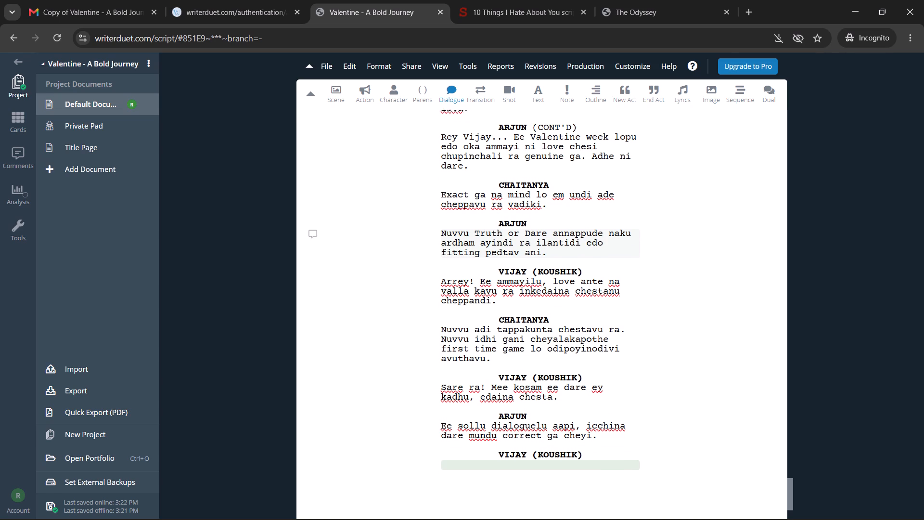
scroll(482, 266, "down", 1)
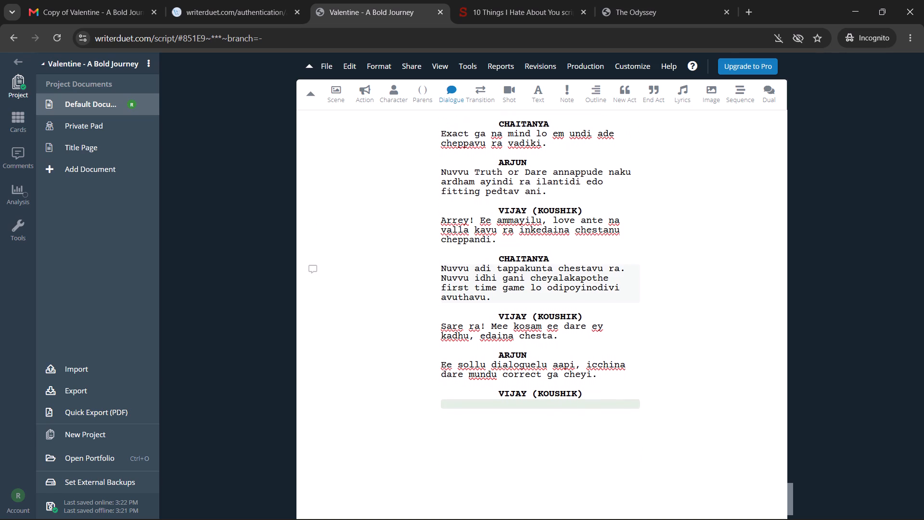
scroll(482, 266, "down", 1)
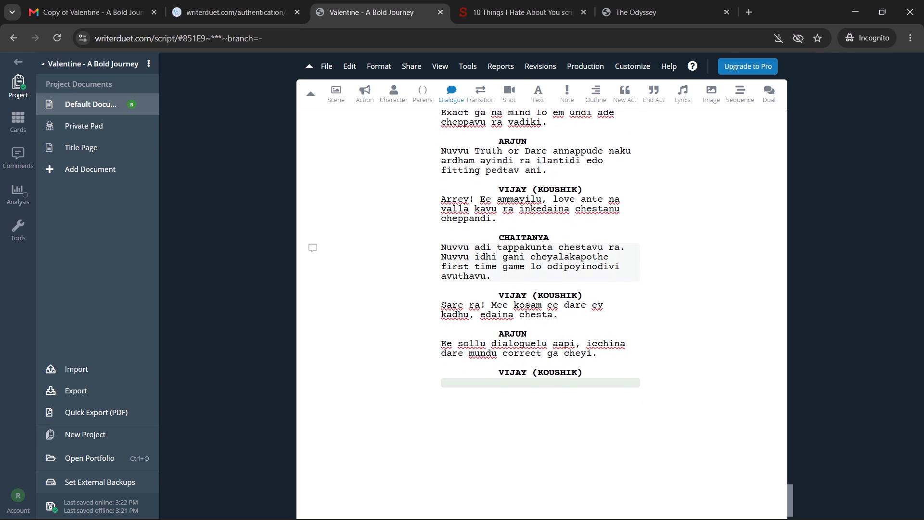
scroll(482, 266, "down", 1)
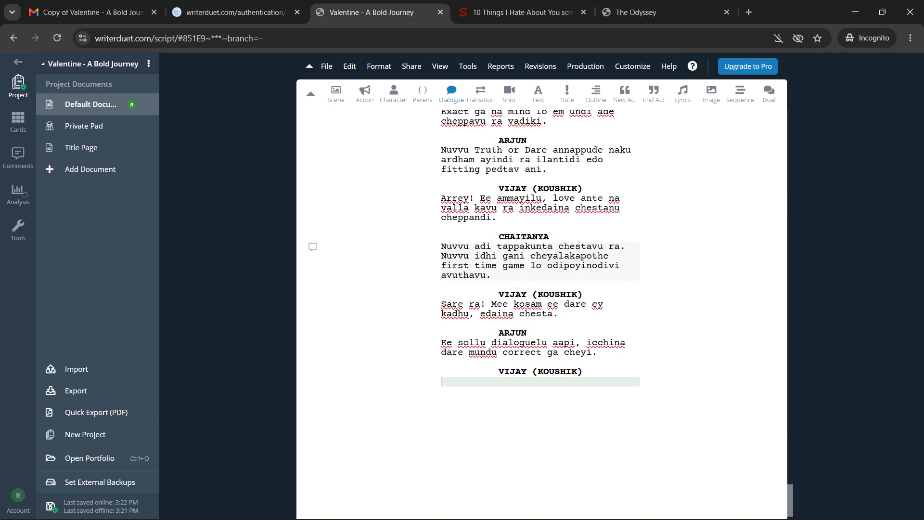
scroll(482, 266, "down", 1)
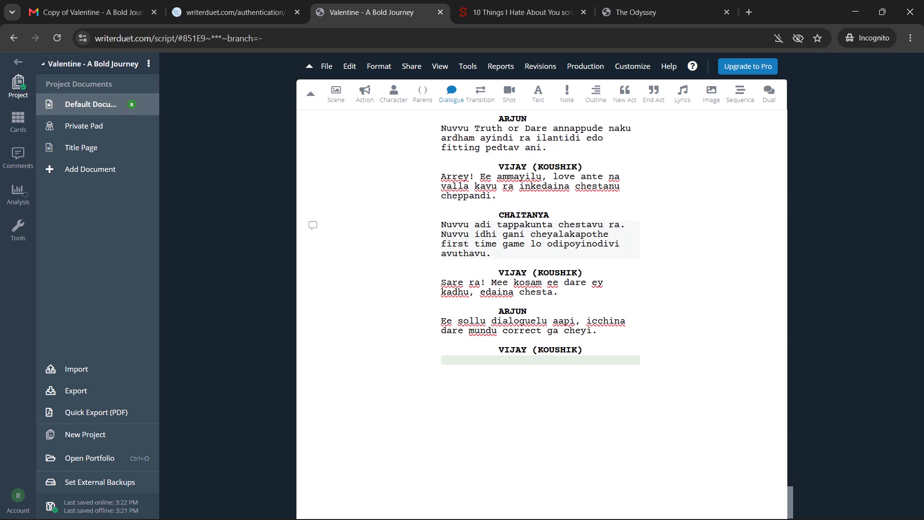
scroll(482, 266, "down", 1)
Write Vijay's dialogue "Ee dare gani correct ga chestey, naku endi ra benifit?" under his newest cue.
key("space")
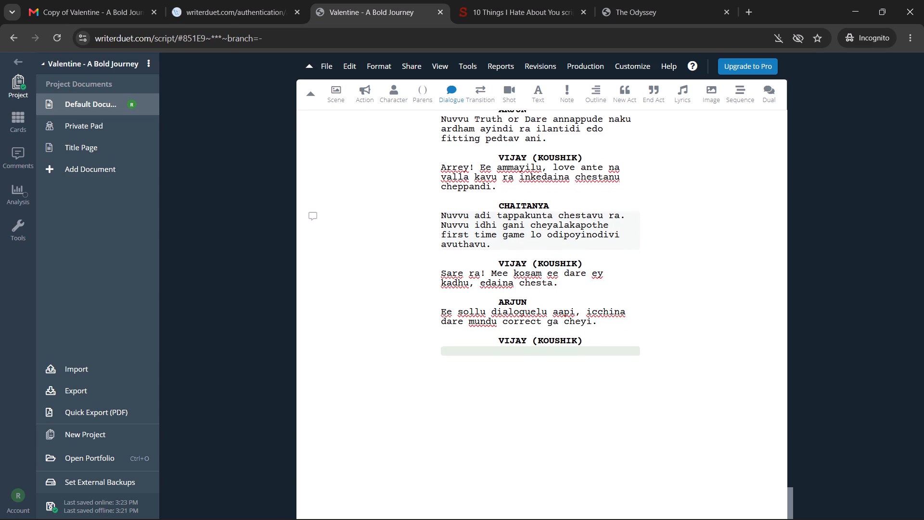
scroll(482, 266, "up", 1)
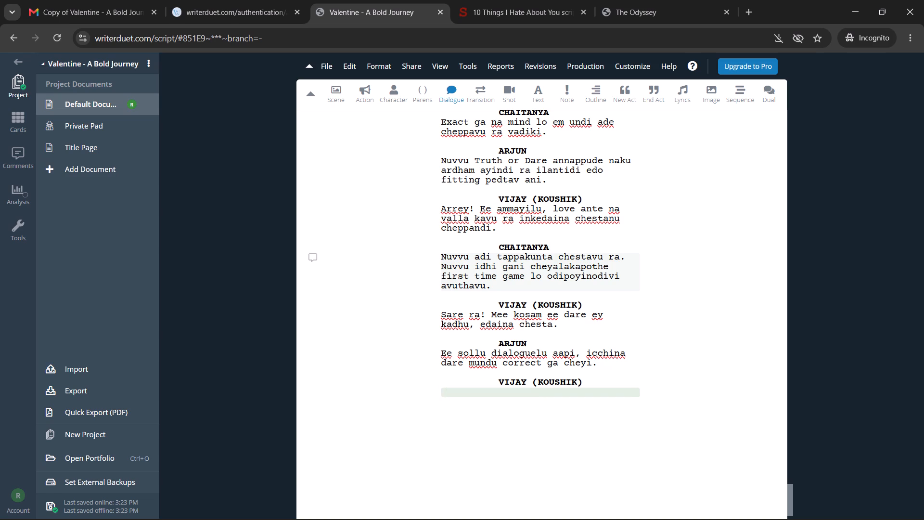
type("ee dare")
key("space")
type("gani")
key("ctrl+BackSpace")
type("gam")
key("BackSpace")
type("ni correct ga chesty")
key("BackSpace")
type("ey, naku en")
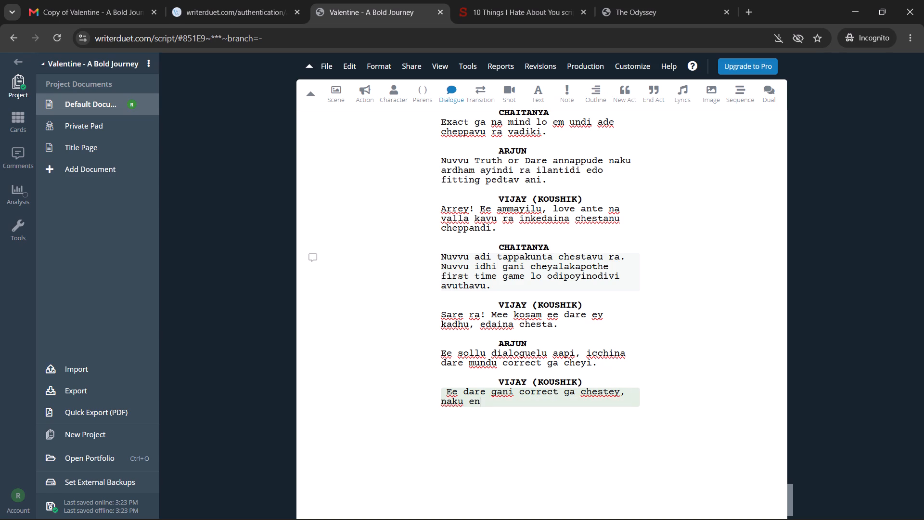
type("di ra bef")
key("BackSpace")
type("nifit?")
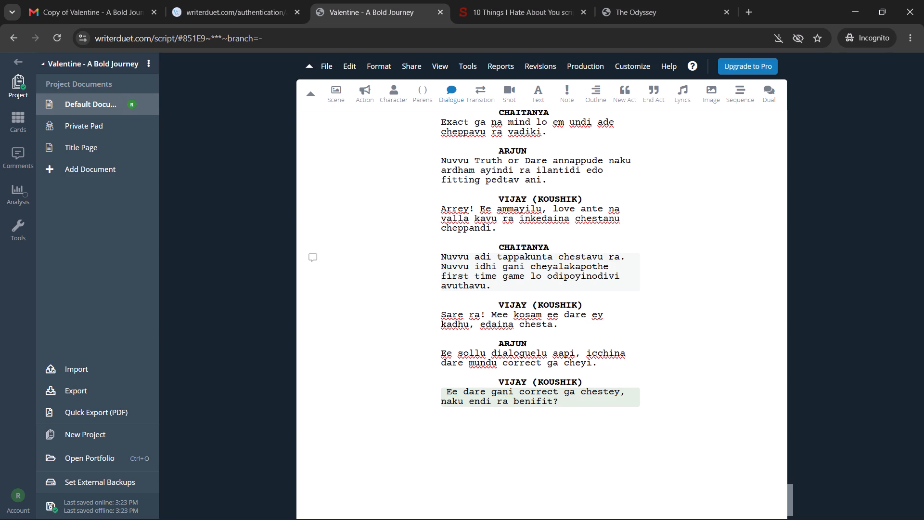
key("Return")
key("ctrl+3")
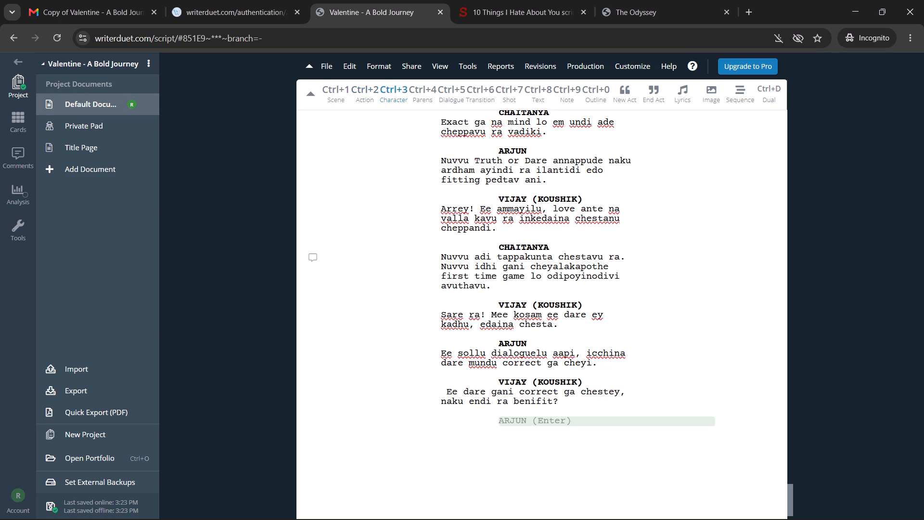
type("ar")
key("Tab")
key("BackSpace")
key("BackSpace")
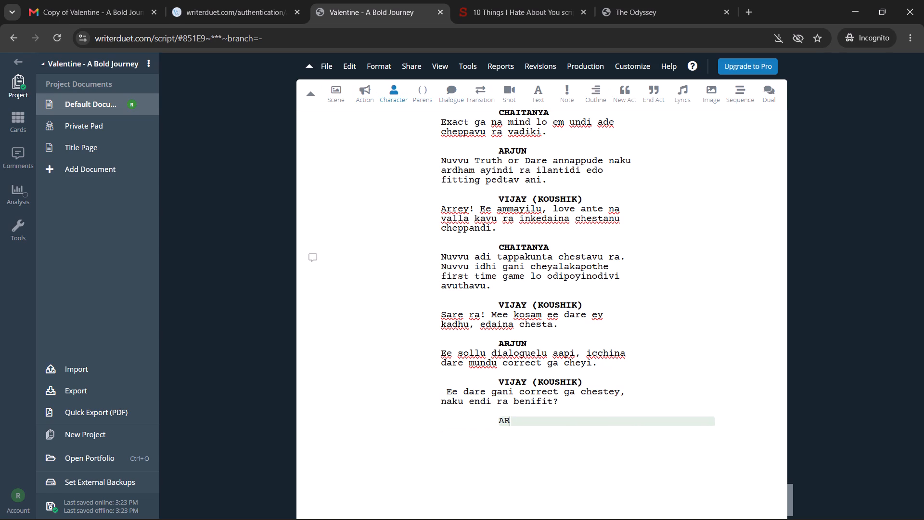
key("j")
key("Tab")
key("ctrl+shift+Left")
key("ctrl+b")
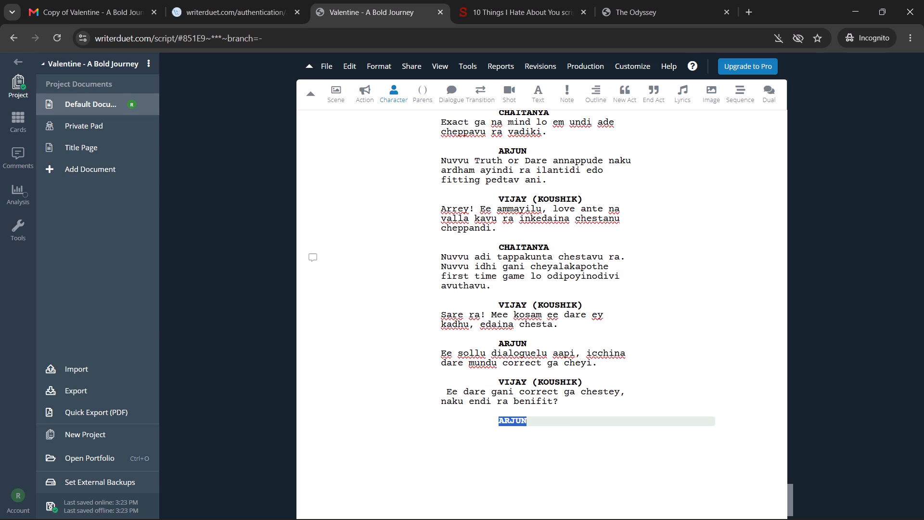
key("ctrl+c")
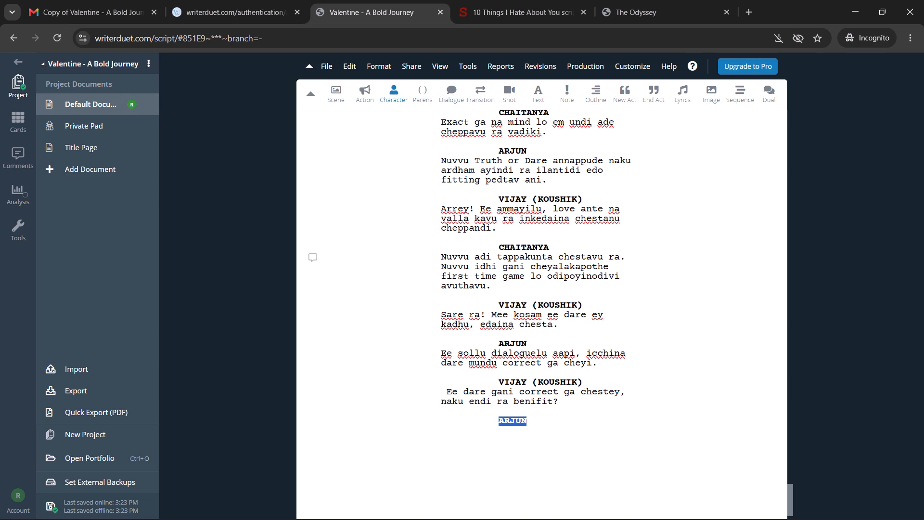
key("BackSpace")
Add a bold CHAITANYA character cue below Vijay's "Ee dare gani" dialogue and start its dialogue line.
key("Return")
key("ctrl+3")
type("cha")
key("Tab")
key("ctrl+shift+Left")
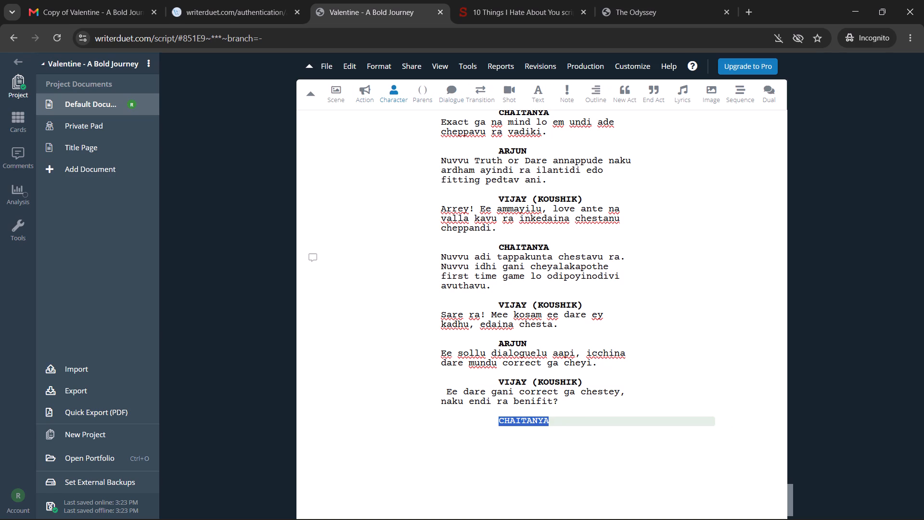
key("ctrl+b")
key("Right")
key("Return")
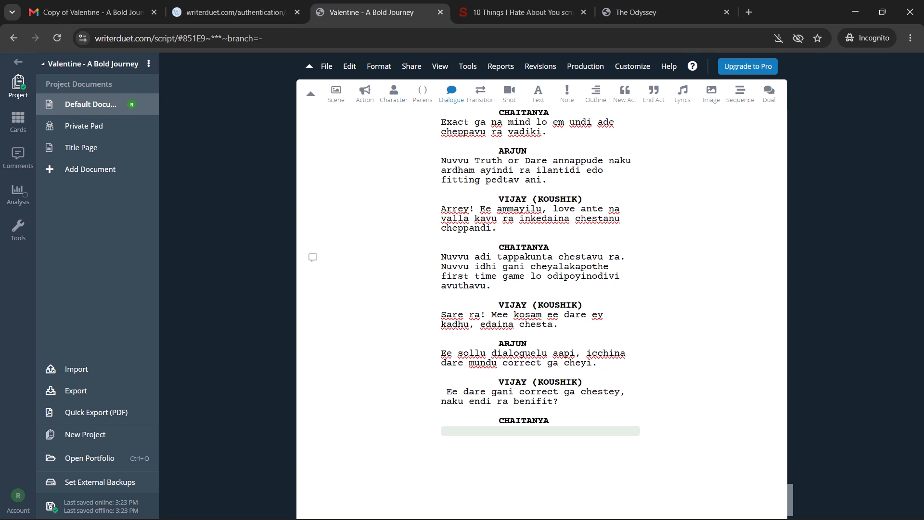
Begin Chaitanya's dialogue with "Nuvvu gani memu cheppinattu, valentine week ayye lopu" under his new cue.
type("Nuvvu gani")
key("space")
type("mem")
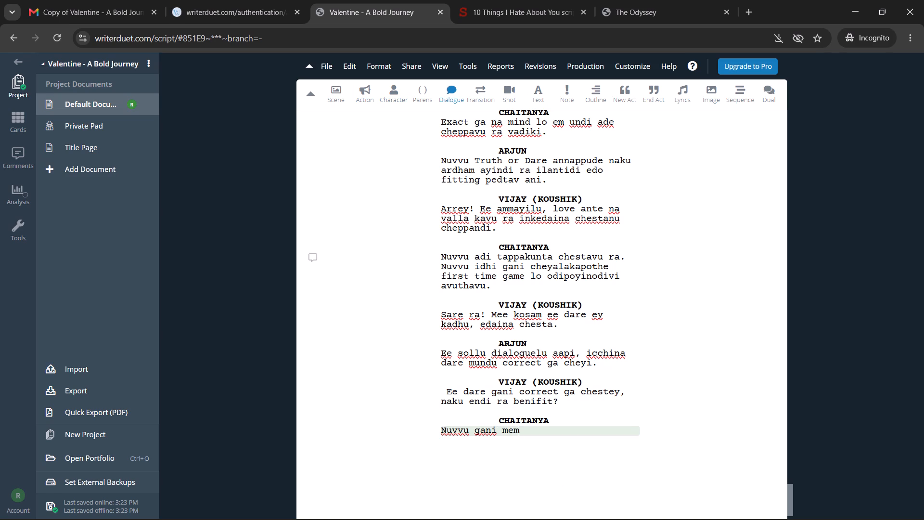
key("space")
key("BackSpace")
type("u cheppinattu, valentine week")
key("space")
key("a")
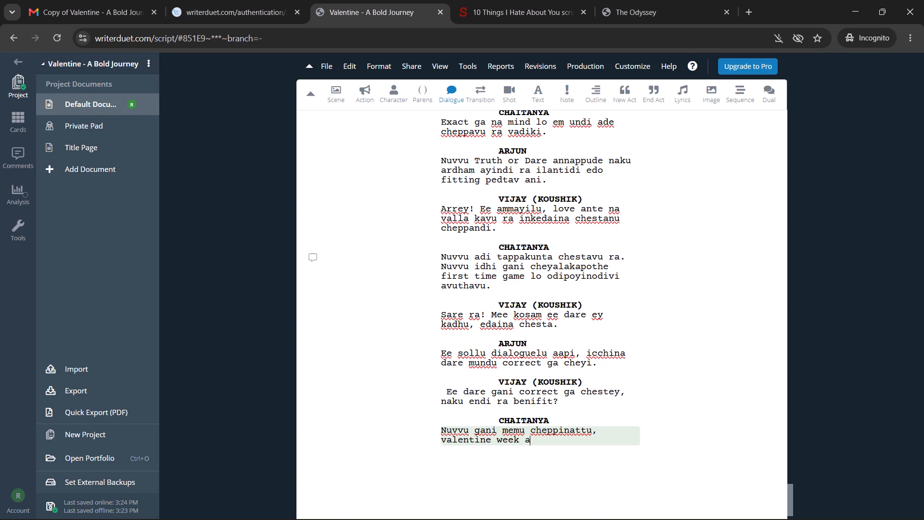
type("ye")
key("BackSpace")
type("ye lopu")
Continue Chaitanya's dialogue after "ayye lopu" with ", memu chupinchina ammayi ni love chesi tiskoste".
type(", ammayi ni gani")
key("space")
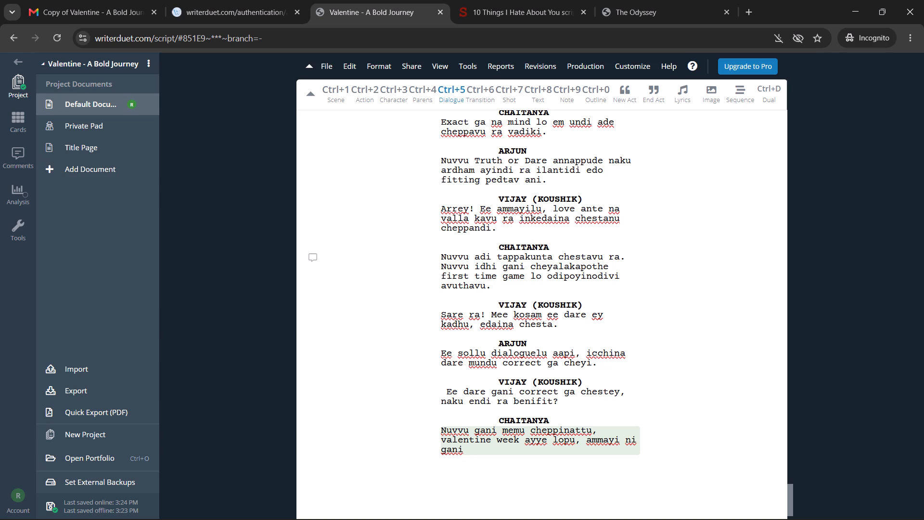
key("ctrl+shift+BackSpace")
key("BackSpace")
key("BackSpace")
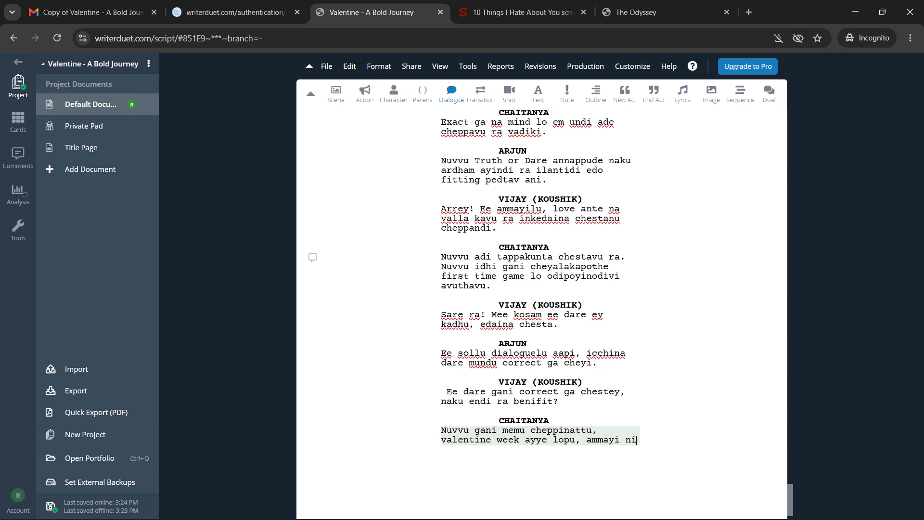
key("BackSpace")
key("BackSpace")
key("BackSpace")
key("BackSpace")
key("BackSpace")
key("BackSpace")
key("BackSpace")
key("BackSpace")
key("BackSpace")
type("memu chupinchina ammayi ni")
key("space")
type("love chesi tis")
type("koste")
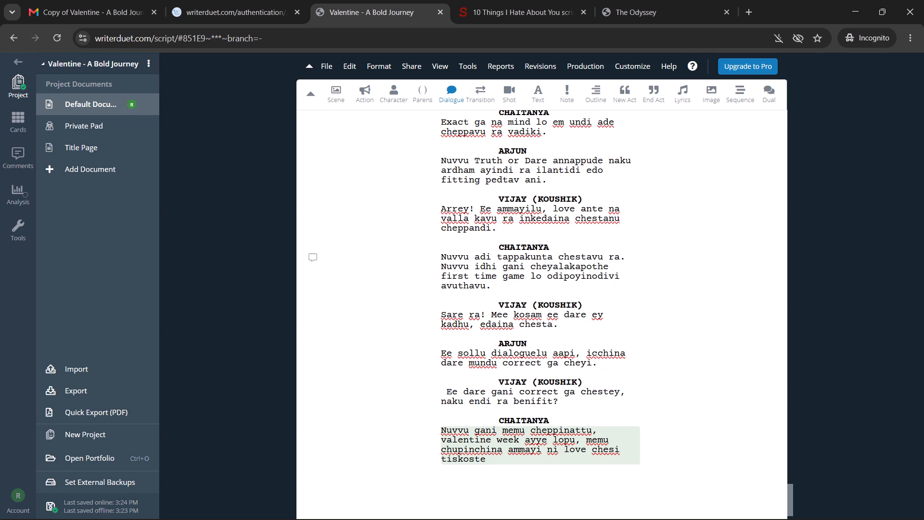
Finish Chaitanya's dialogue after "tiskoste" with "spot ga 10,000Rs istanu ra!!".
key("space")
type("spot ga 1")
type("0,")
type("000Rs")
key("space")
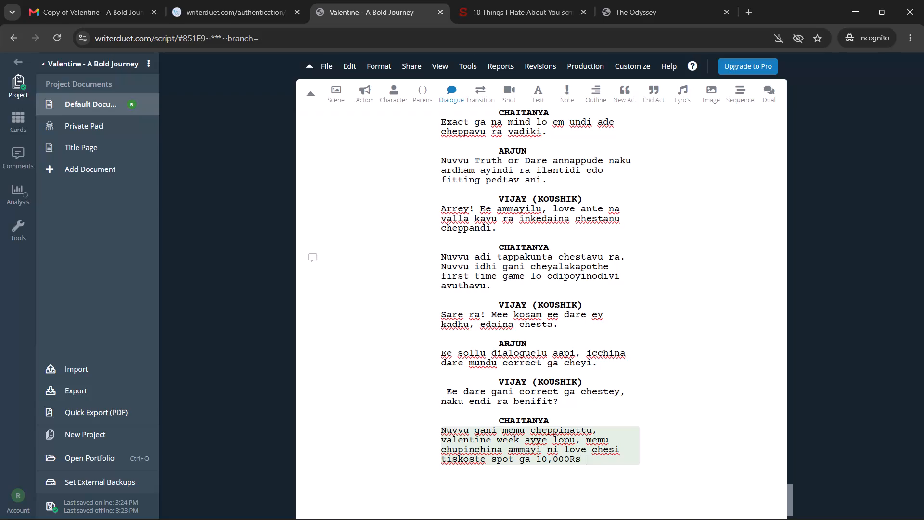
type("ista")
type("nu ra")
type("!!")
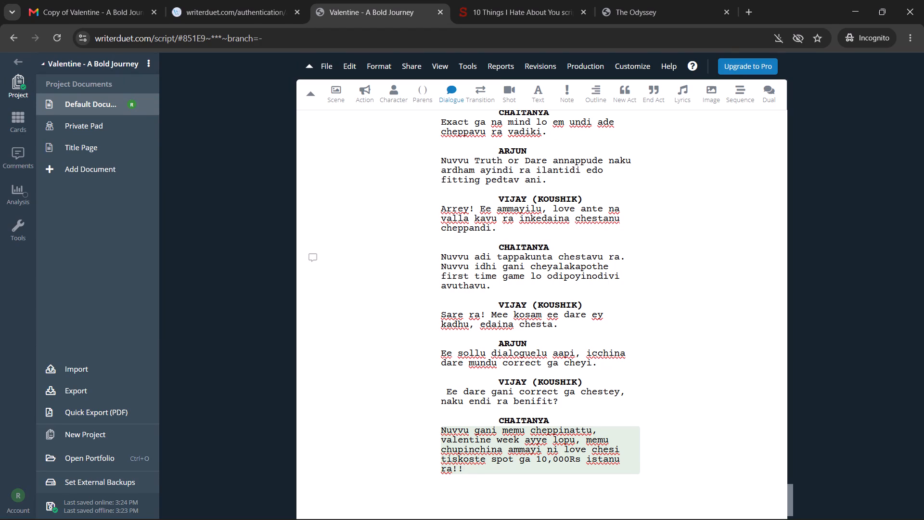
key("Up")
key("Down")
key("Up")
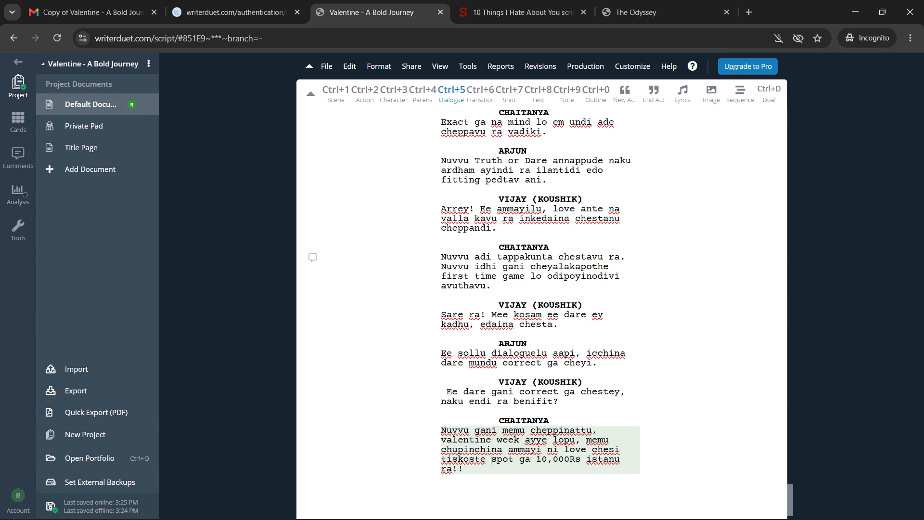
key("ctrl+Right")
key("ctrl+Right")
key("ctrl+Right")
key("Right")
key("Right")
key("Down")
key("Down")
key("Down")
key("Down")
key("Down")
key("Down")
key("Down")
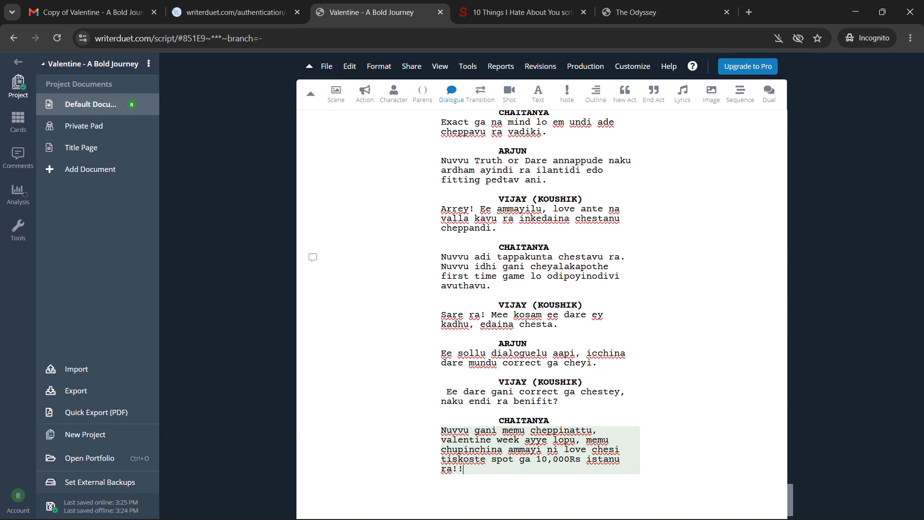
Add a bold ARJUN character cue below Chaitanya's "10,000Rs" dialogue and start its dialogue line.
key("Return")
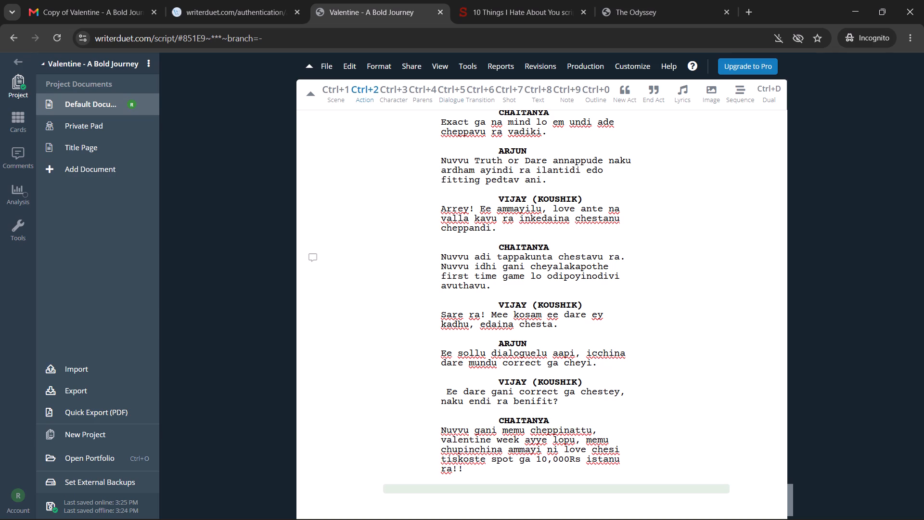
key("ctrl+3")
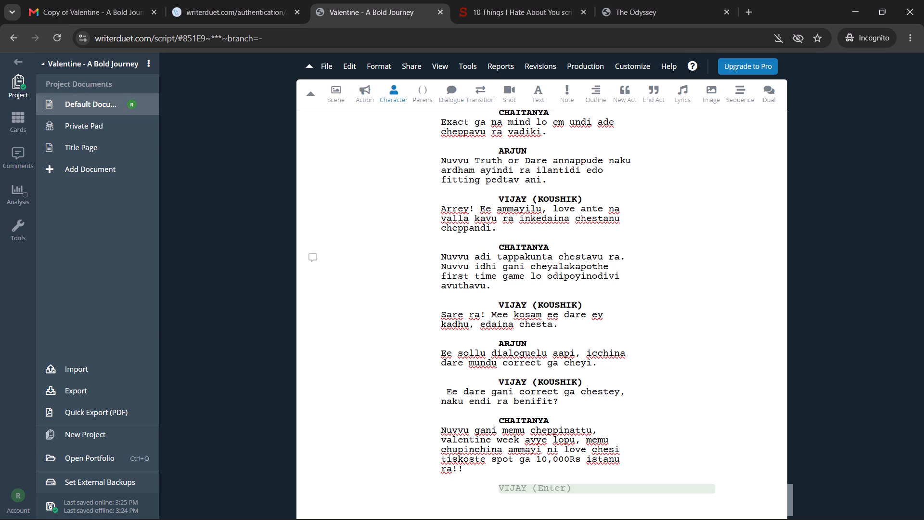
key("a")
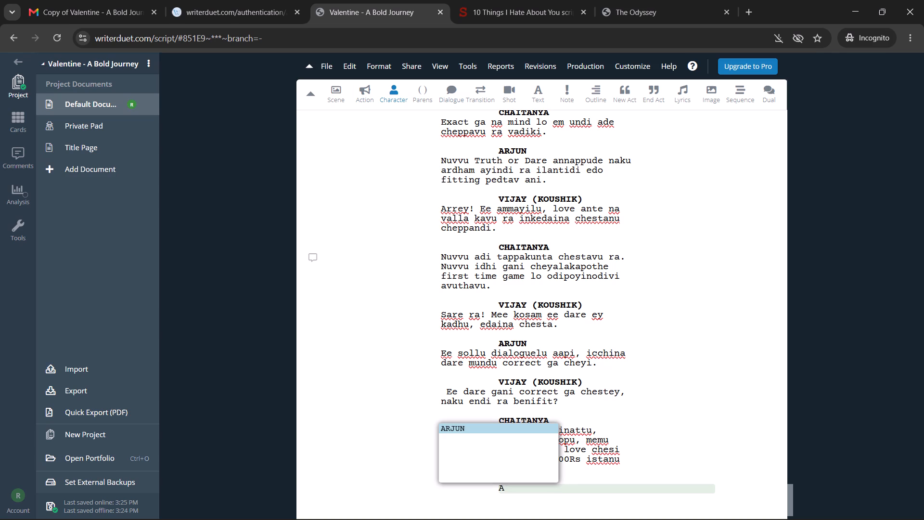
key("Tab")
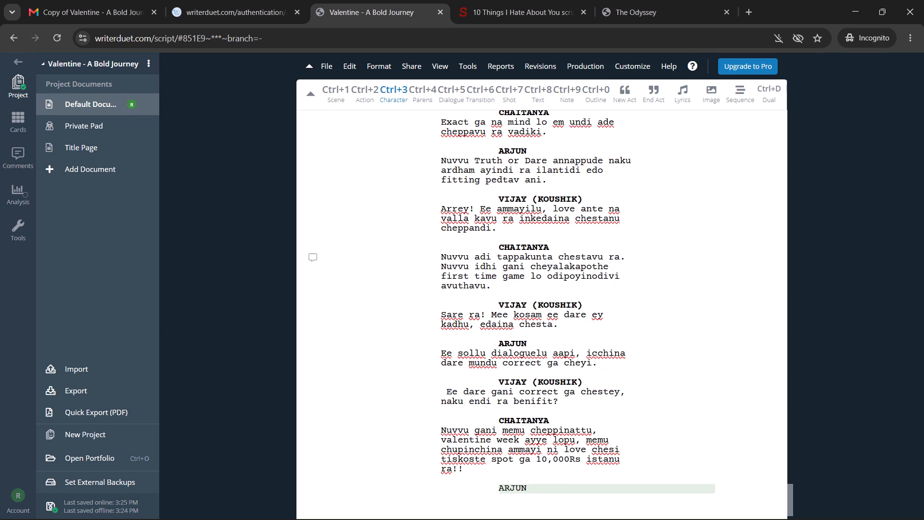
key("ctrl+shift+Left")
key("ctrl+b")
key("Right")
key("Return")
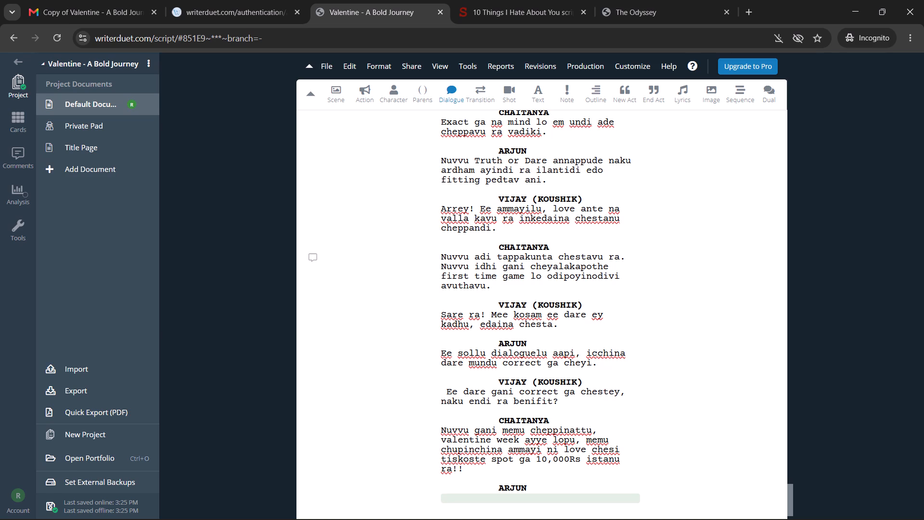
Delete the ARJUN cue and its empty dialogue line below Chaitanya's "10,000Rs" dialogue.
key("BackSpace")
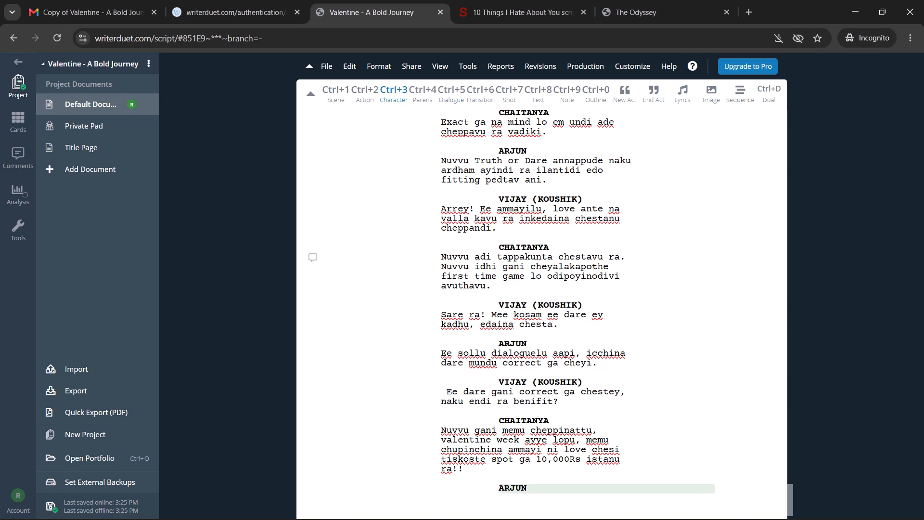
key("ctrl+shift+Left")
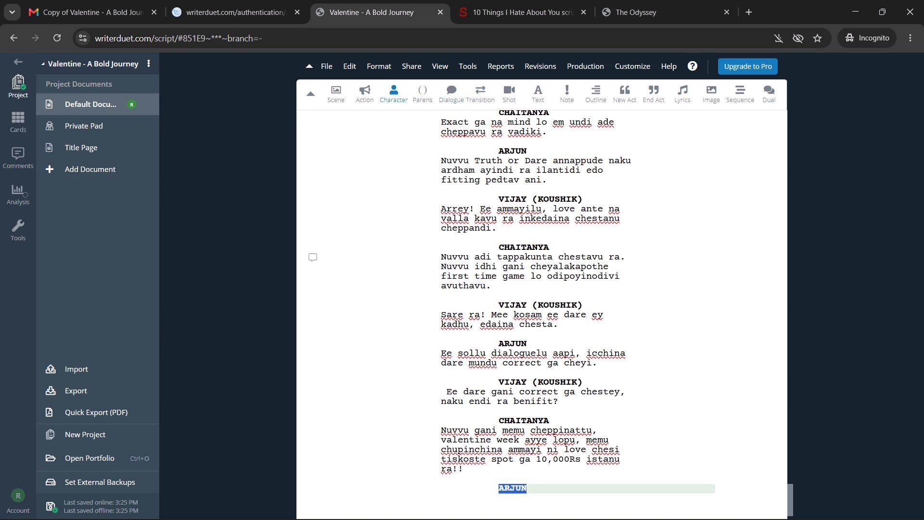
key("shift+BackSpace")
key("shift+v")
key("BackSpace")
Add a VIJAY character cue below Chaitanya's "10,000Rs" dialogue and select the name.
key("Return")
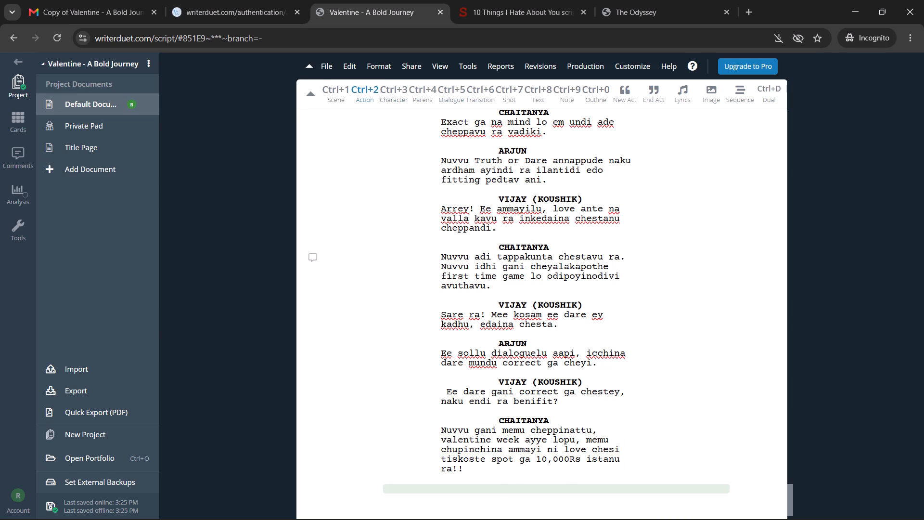
key("ctrl+3")
key("Return")
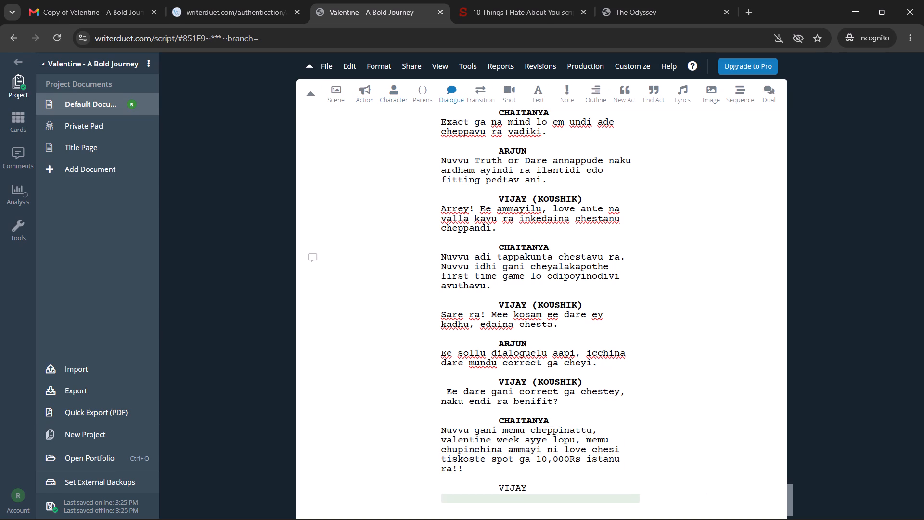
key("Up")
key("ctrl+shift+Right")
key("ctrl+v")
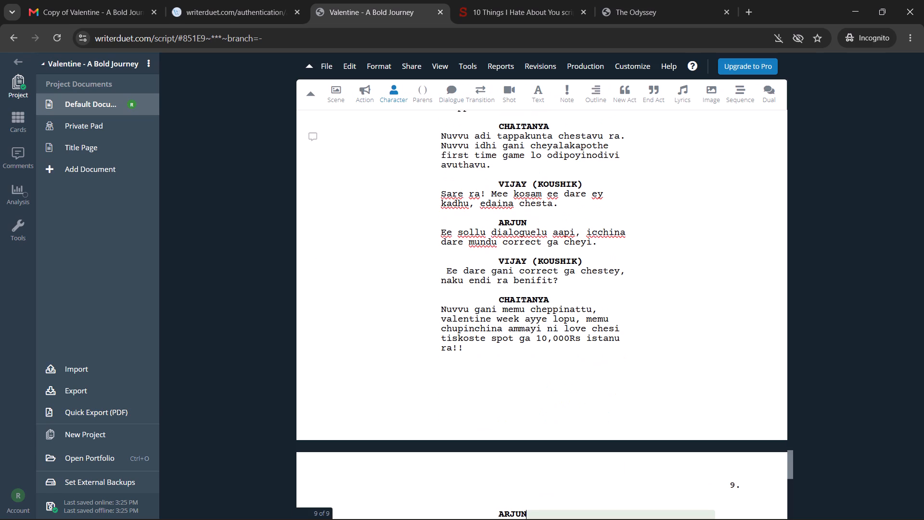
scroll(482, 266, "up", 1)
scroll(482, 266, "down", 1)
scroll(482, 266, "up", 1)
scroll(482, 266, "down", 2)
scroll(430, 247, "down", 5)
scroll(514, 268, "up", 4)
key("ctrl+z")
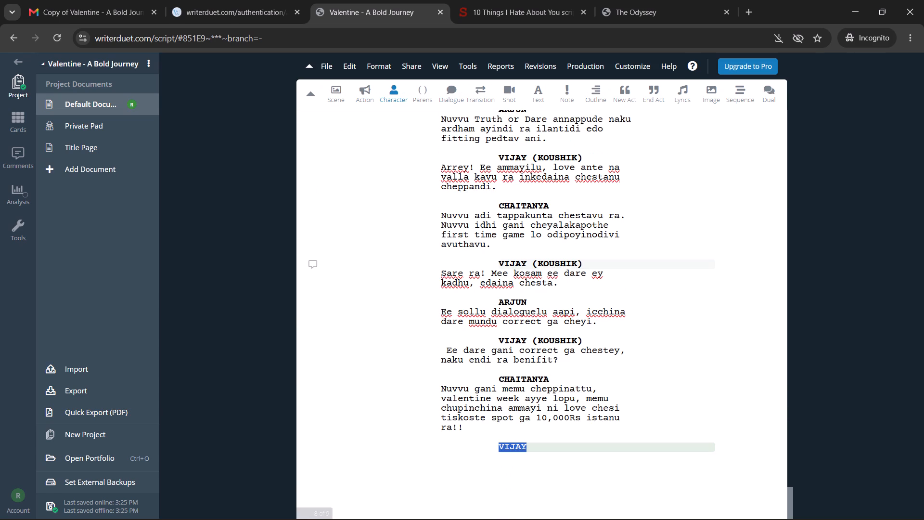
Make the new VIJAY cue bold, change it to VIJAY (KOUSHIK) and start its dialogue line.
key("ctrl+b")
key("Right")
key("Return")
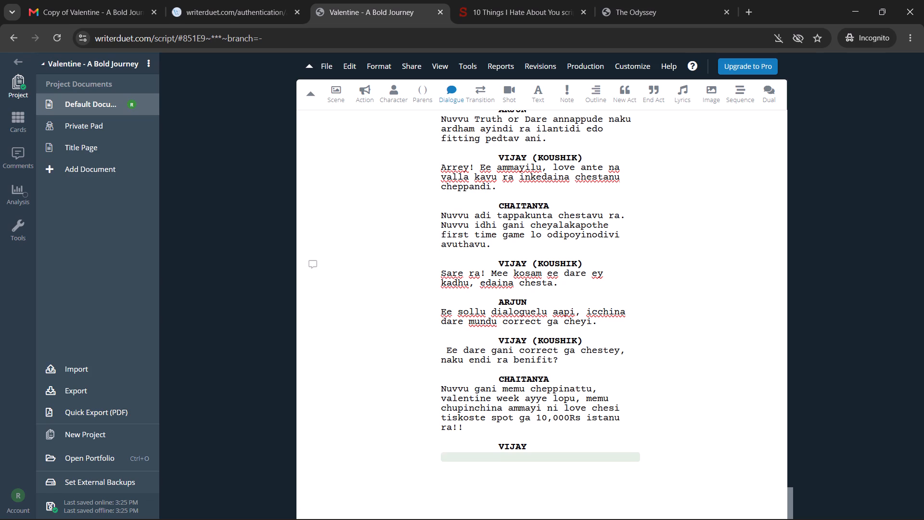
key("BackSpace")
key("BackSpace")
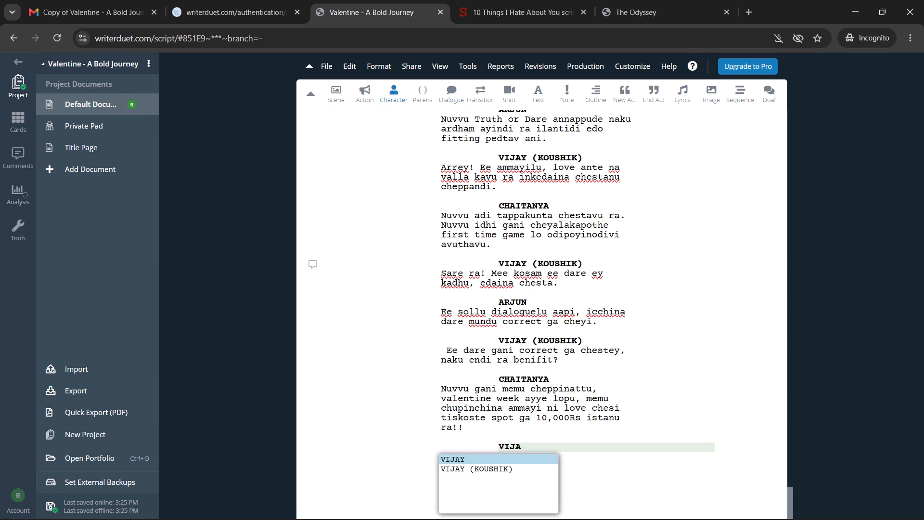
key("Down")
key("Tab")
key("Return")
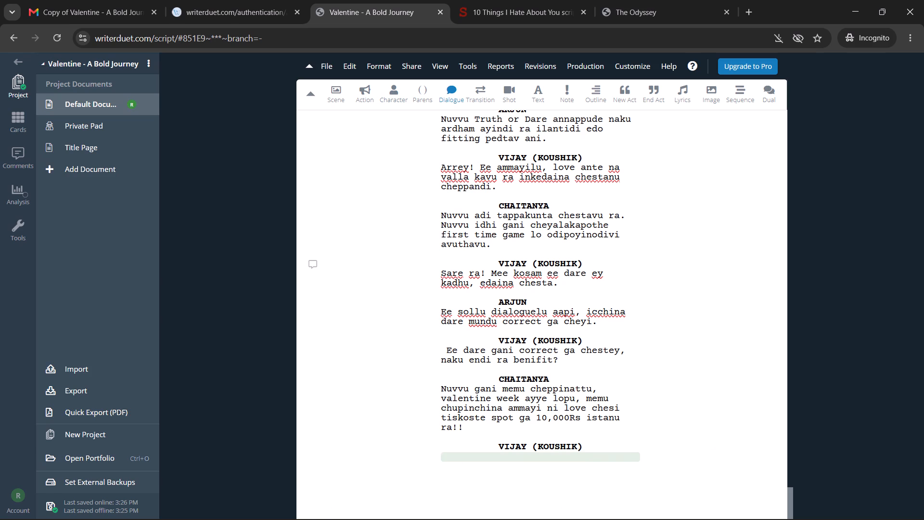
Write Vijay's dialogue "Sare rah! Ippude oka ammayi ni chupinchu, valentine week ayye lopu nenu set chesi chupistanu.".
type("SA")
key("BackSpace")
type("are raj")
key("BackSpace")
type("h!")
key("space")
type("ippude oka ammayi ni chupinchu, valentine w")
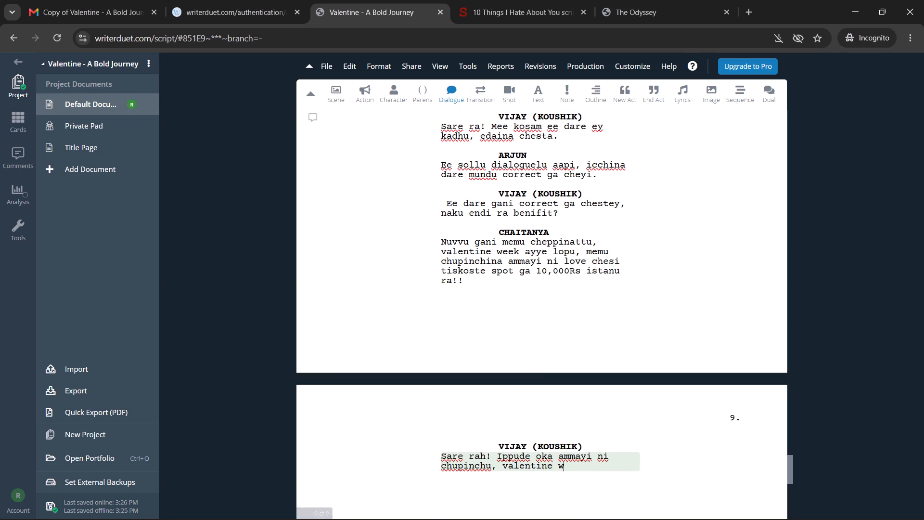
type("eek ayye lop")
type("u nenu st")
key("BackSpace")
type("et chesi chupistanu/")
key("BackSpace")
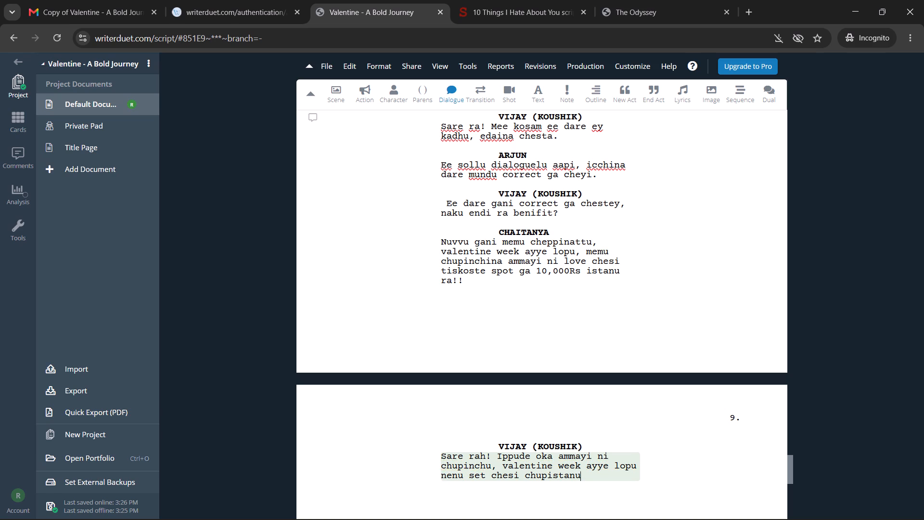
key("0")
key("BackSpace")
key("period")
Add a bold ARJUN character cue below Vijay's "Sare rah!" dialogue and start its dialogue line.
key("Return")
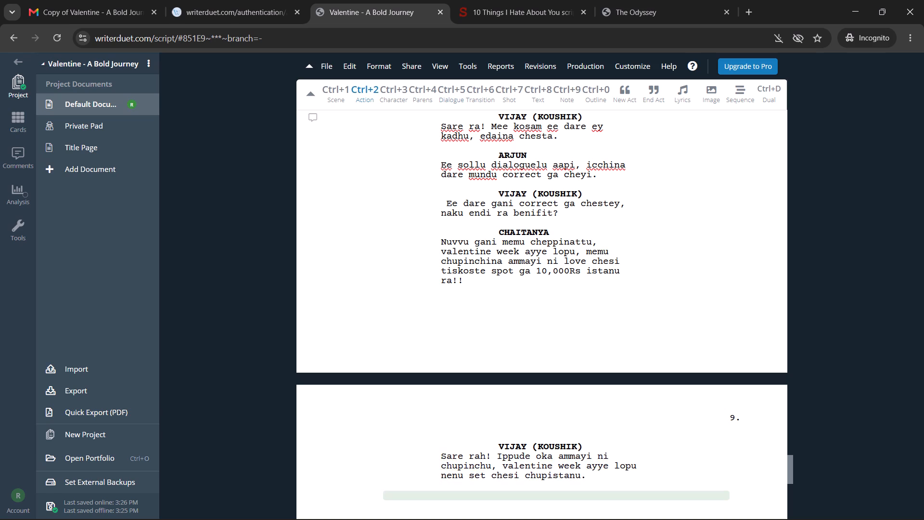
key("ctrl+3")
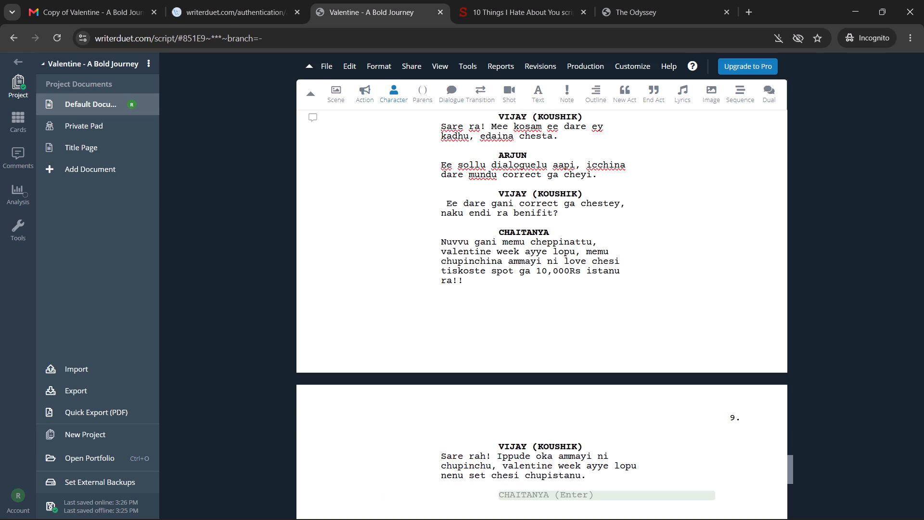
key("a")
key("Tab")
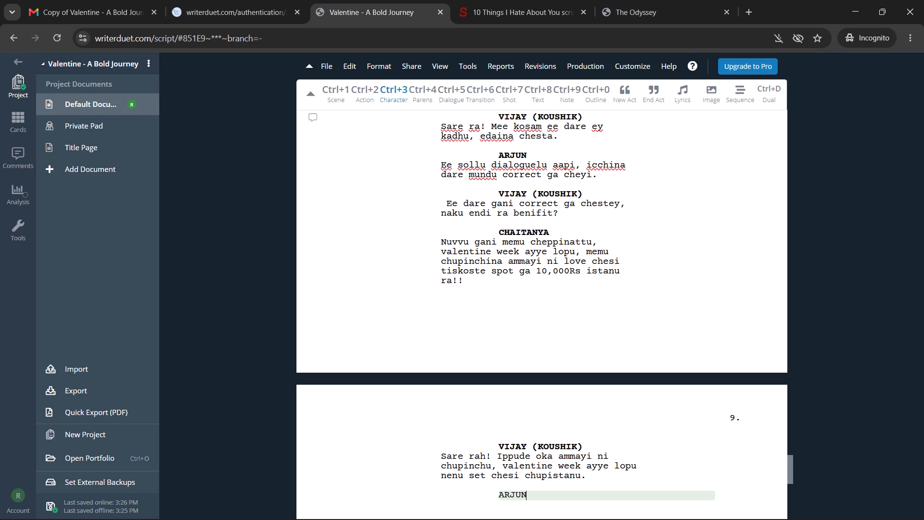
key("ctrl+shift+Left")
key("ctrl+b")
key("Right")
key("Return")
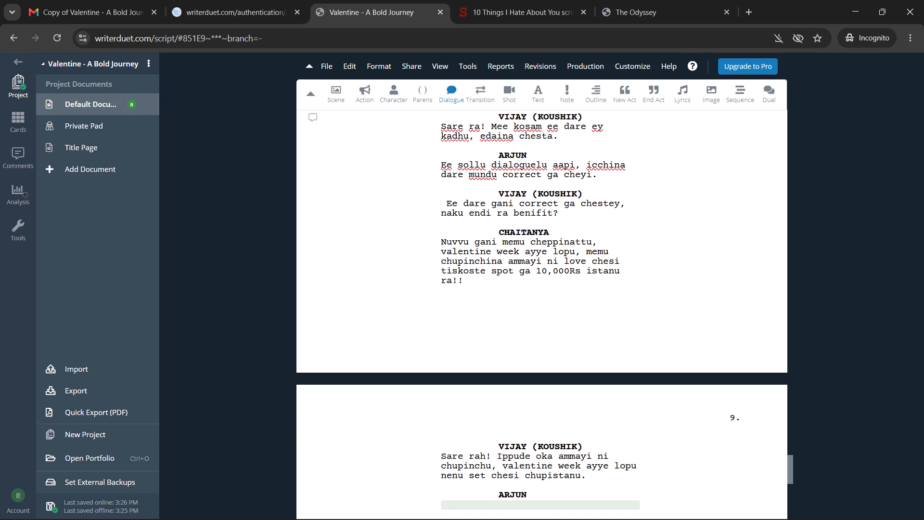
Write Arjun's dialogue "Rey Chaitu, vidiki saraina ammayi ni chupinchu ra." under his new cue.
scroll(514, 268, "down", 6)
type("Rey ch")
key("BackSpace")
key("shift+BackSpace")
type("Chaity")
key("BackSpace")
type("u, vik")
key("BackSpace")
type("diki sai")
key("BackSpace")
type("raina ammayi ni chu[i")
key("BackSpace")
key("BackSpace")
type("pinchu ra")
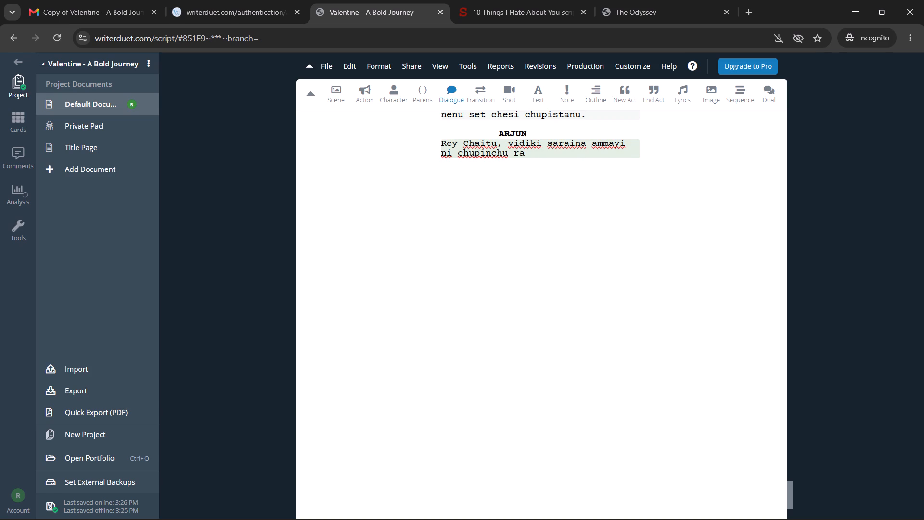
key("period")
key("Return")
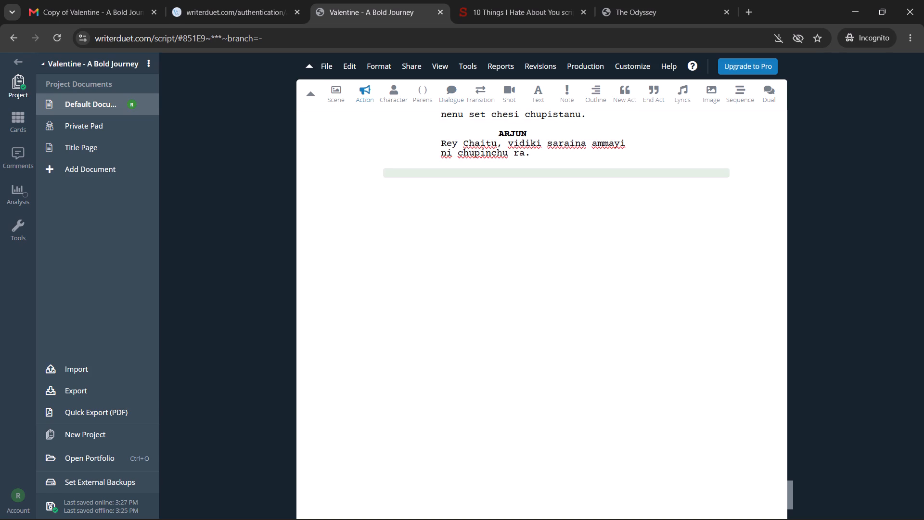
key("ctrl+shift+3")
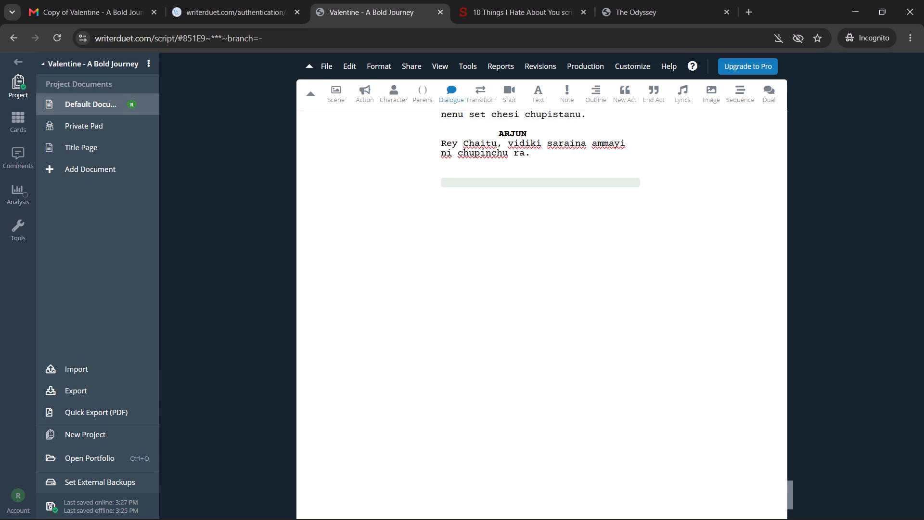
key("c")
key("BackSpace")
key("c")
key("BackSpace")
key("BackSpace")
Add a bold CHAITANYA character cue below Arjun's "Rey Chaitu" dialogue.
key("Return")
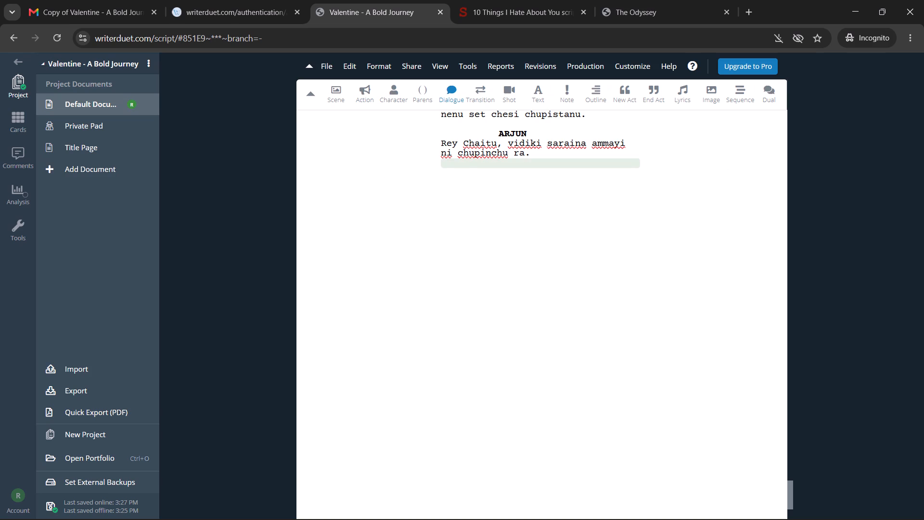
key("ctrl+3")
key("c")
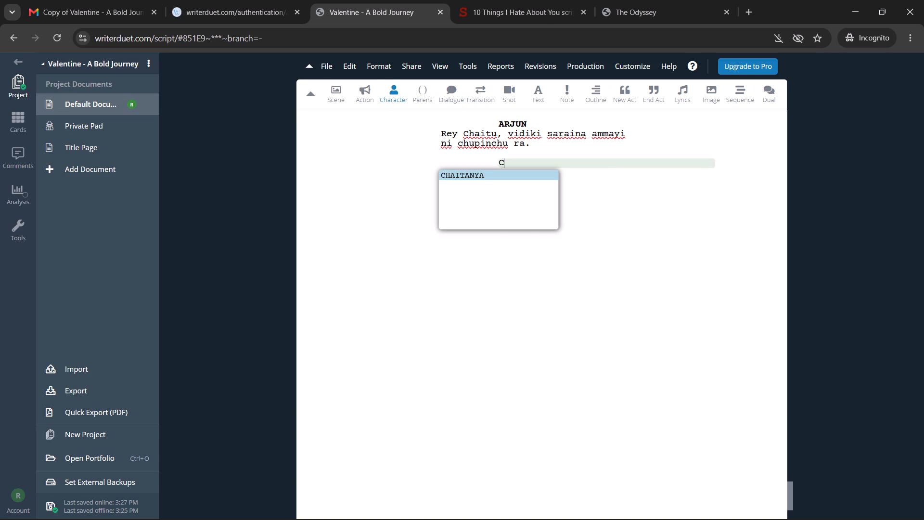
key("Tab")
key("ctrl+shift+Left")
key("ctrl+v")
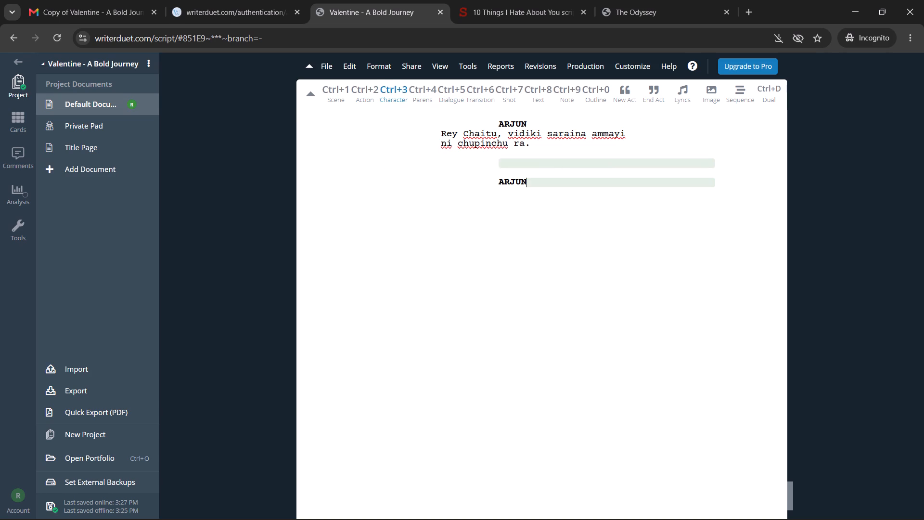
key("ctrl+BackSpace")
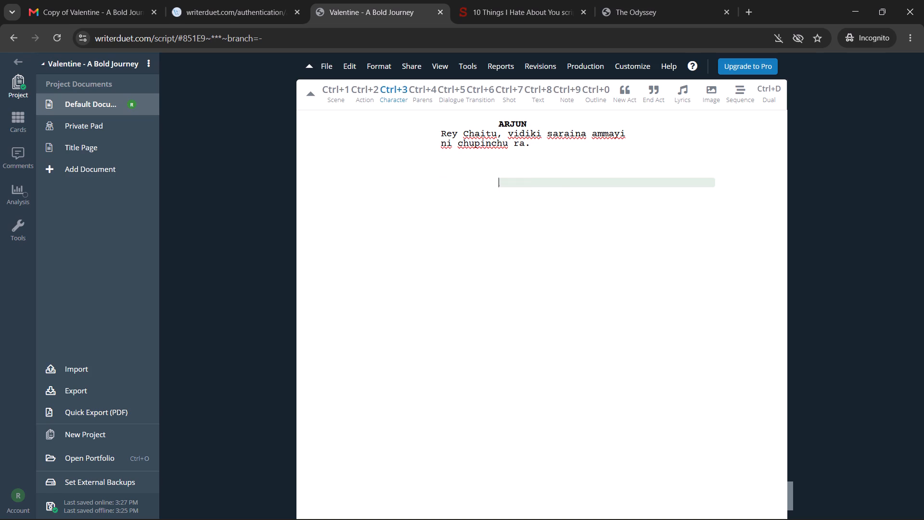
key("BackSpace")
key("Down")
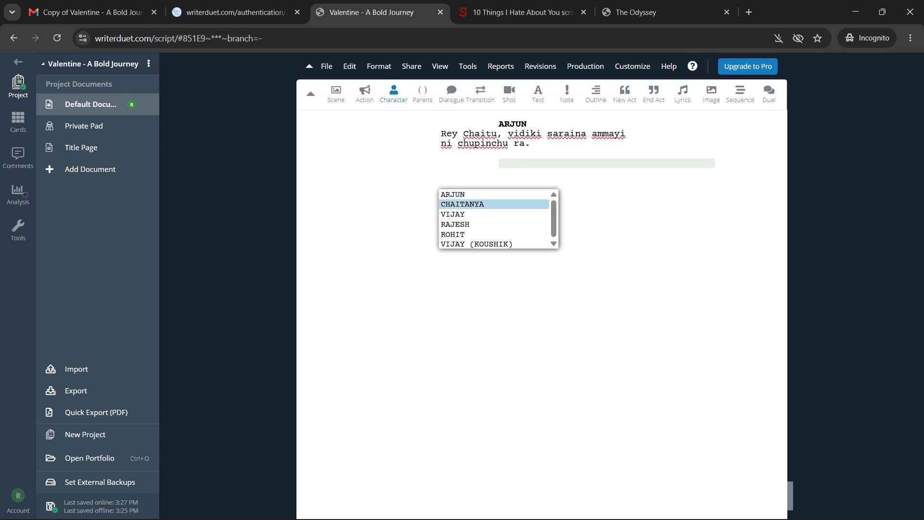
key("Return")
key("Up")
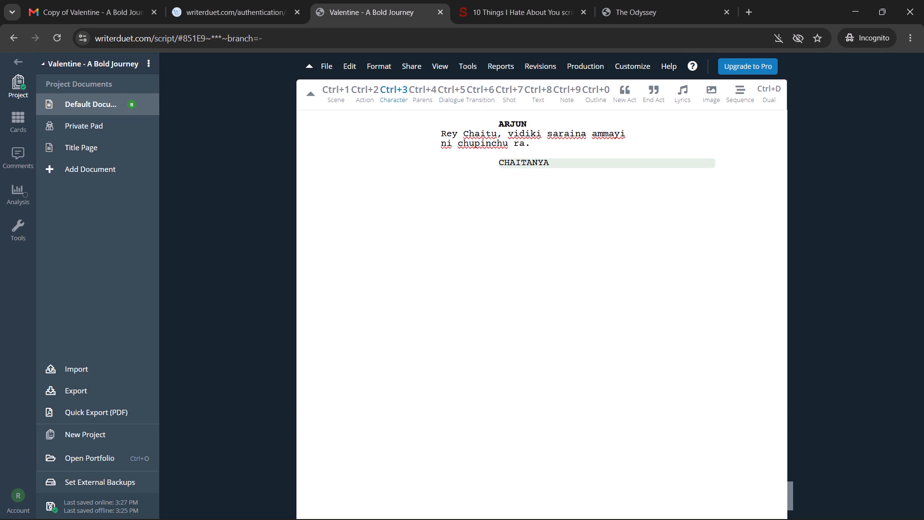
key("ctrl+shift+Right")
key("ctrl+shift+b")
key("Right")
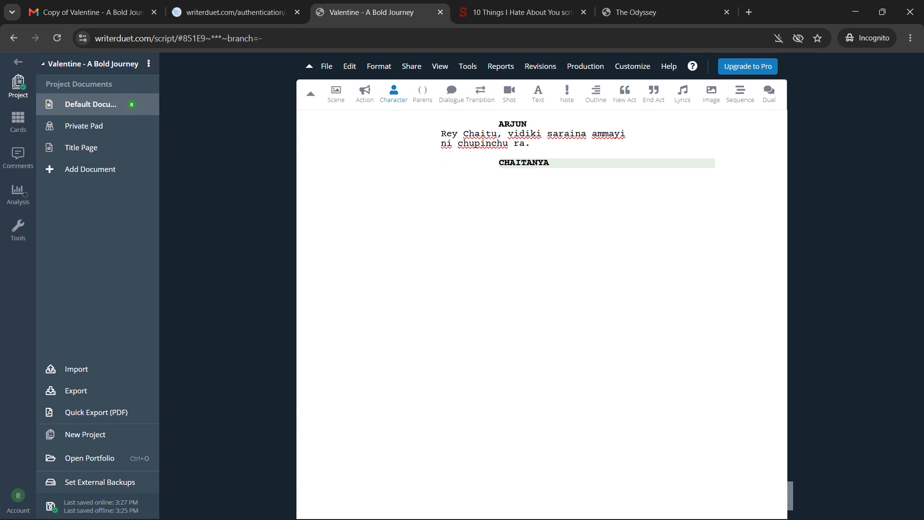
Add the (I.V) extension to the CHAITANYA character cue and start the dialogue line below it.
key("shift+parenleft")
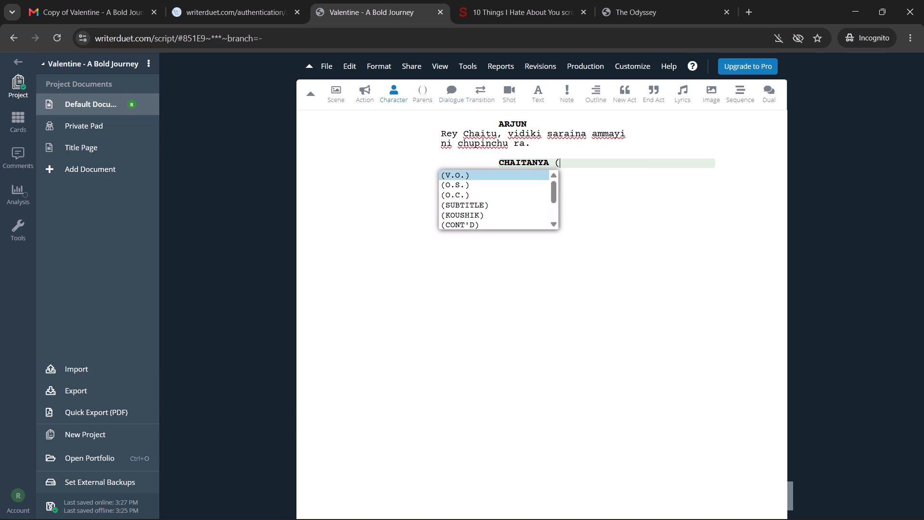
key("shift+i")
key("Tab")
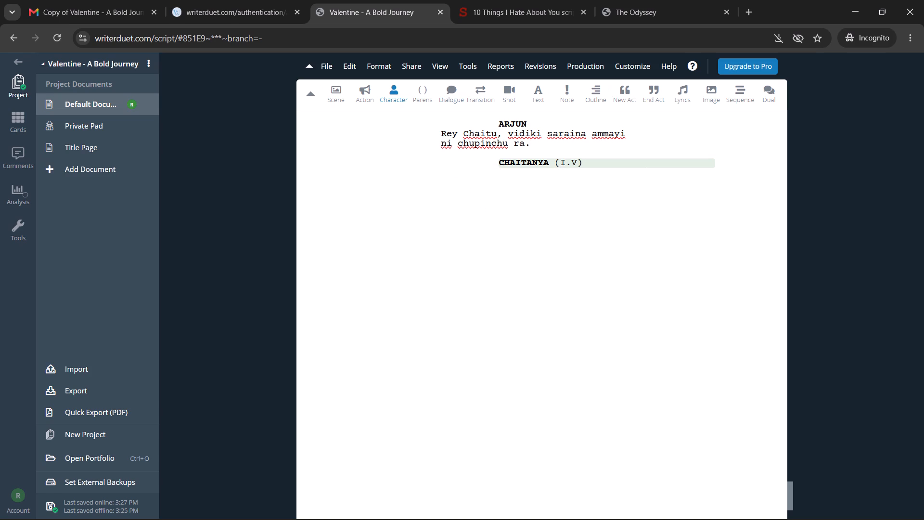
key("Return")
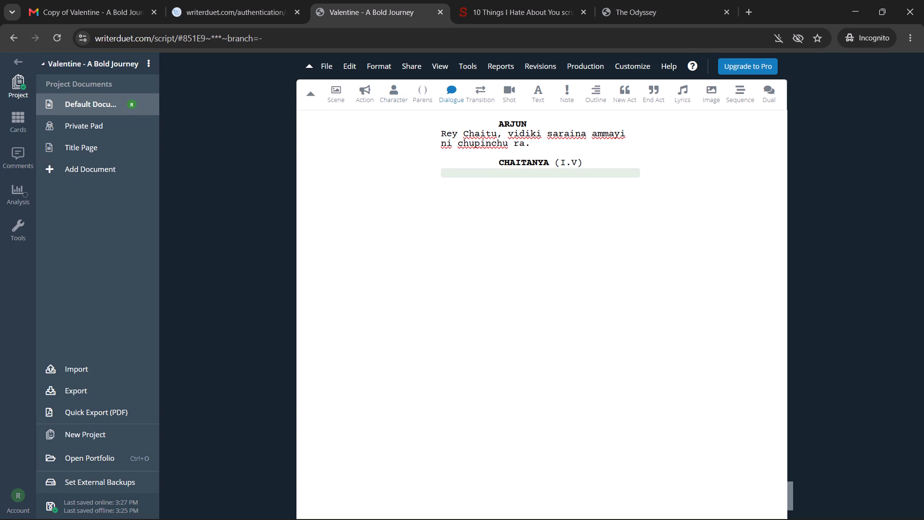
Write Chaitanya's dialogue "Abbahh! Ye ammayi ni chupiddam?" under his (I.V) cue.
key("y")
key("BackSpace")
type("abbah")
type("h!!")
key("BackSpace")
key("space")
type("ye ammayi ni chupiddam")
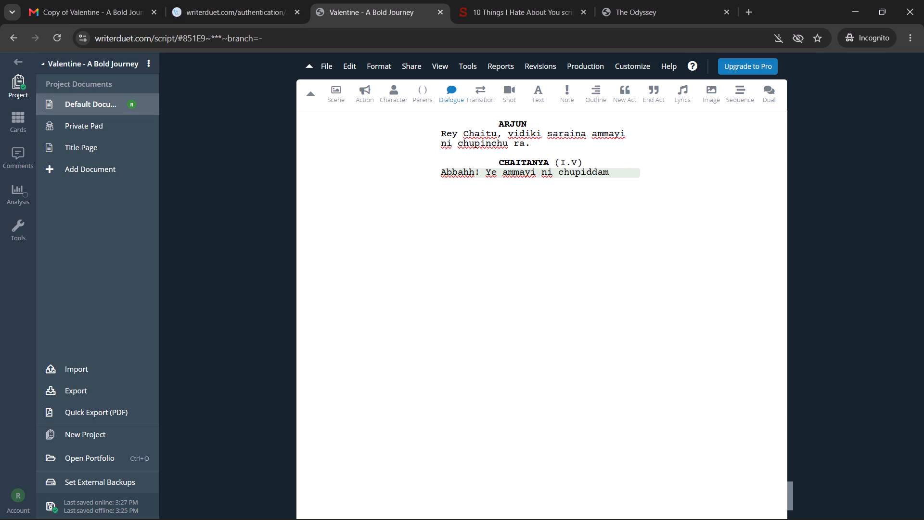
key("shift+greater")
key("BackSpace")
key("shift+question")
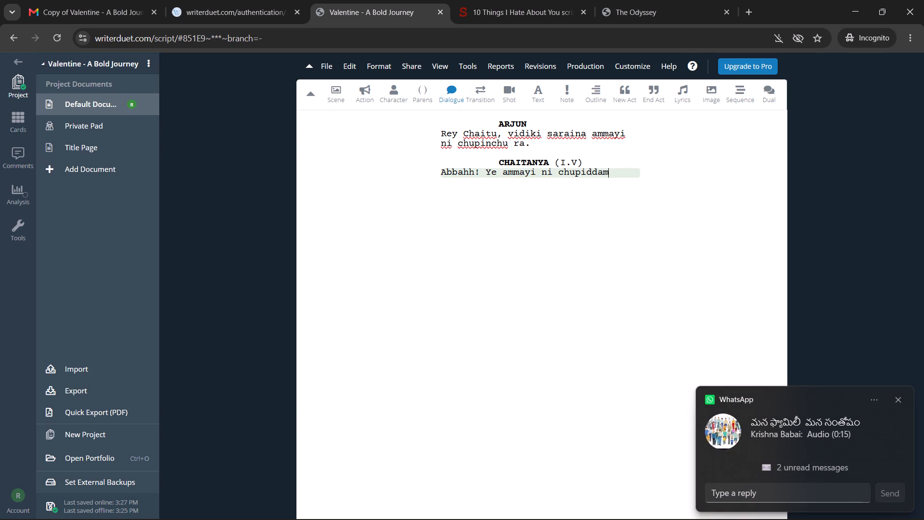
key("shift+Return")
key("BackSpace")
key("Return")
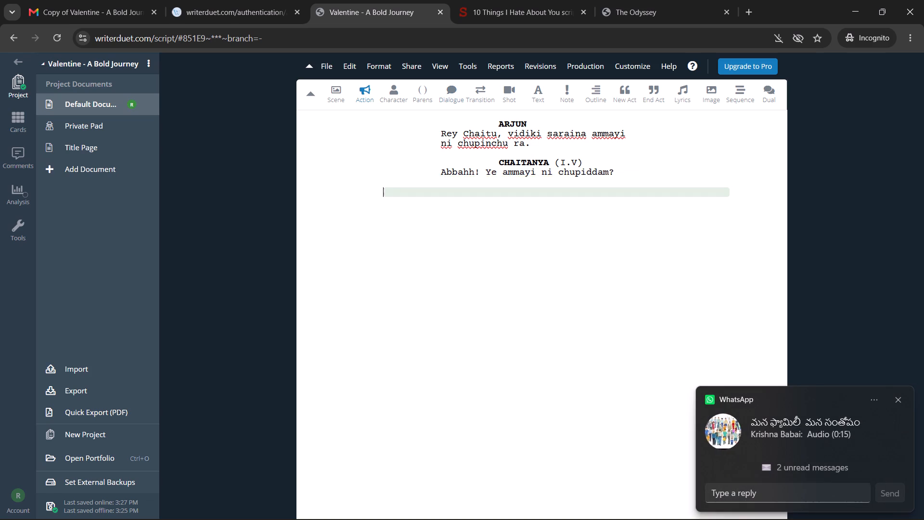
Continue Chaitanya's dialogue in the same block with "Tanu ah?.....lekapote..tanu?".
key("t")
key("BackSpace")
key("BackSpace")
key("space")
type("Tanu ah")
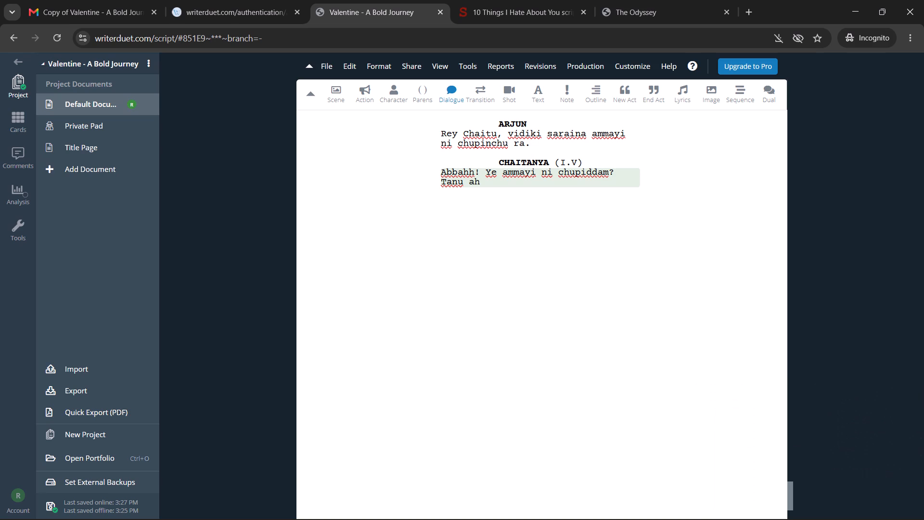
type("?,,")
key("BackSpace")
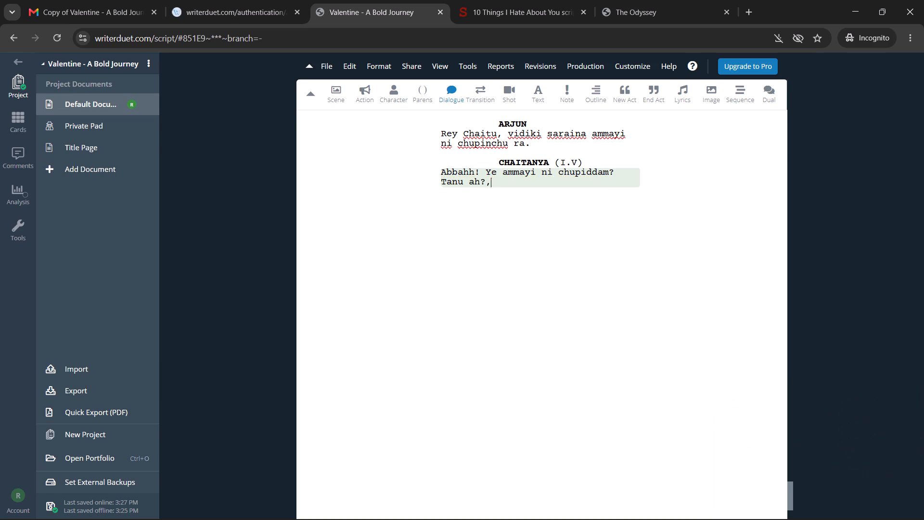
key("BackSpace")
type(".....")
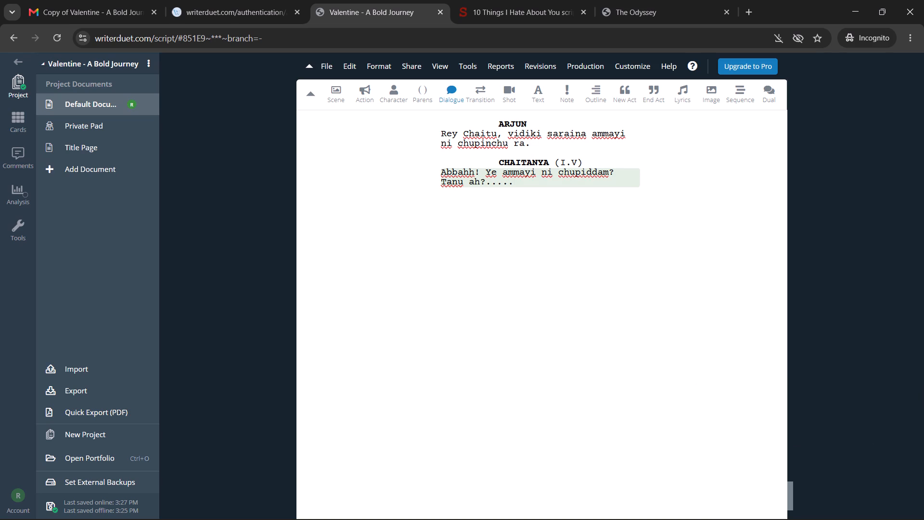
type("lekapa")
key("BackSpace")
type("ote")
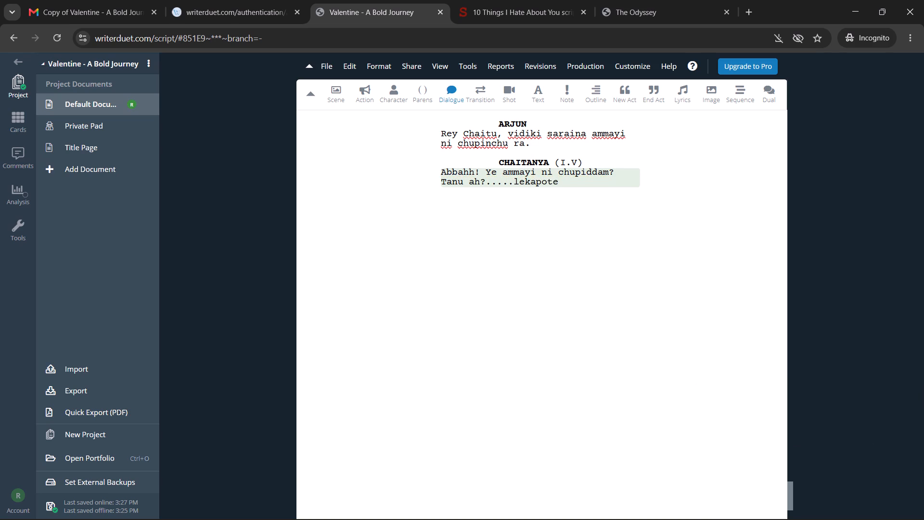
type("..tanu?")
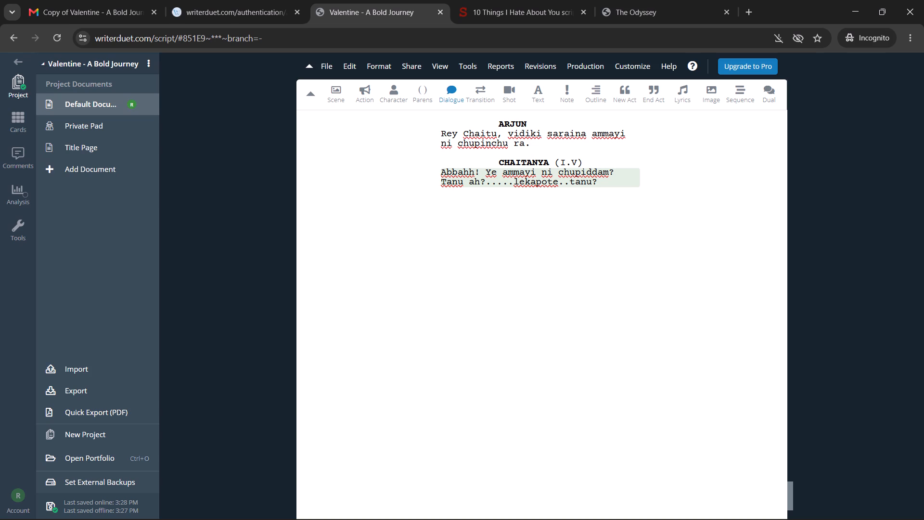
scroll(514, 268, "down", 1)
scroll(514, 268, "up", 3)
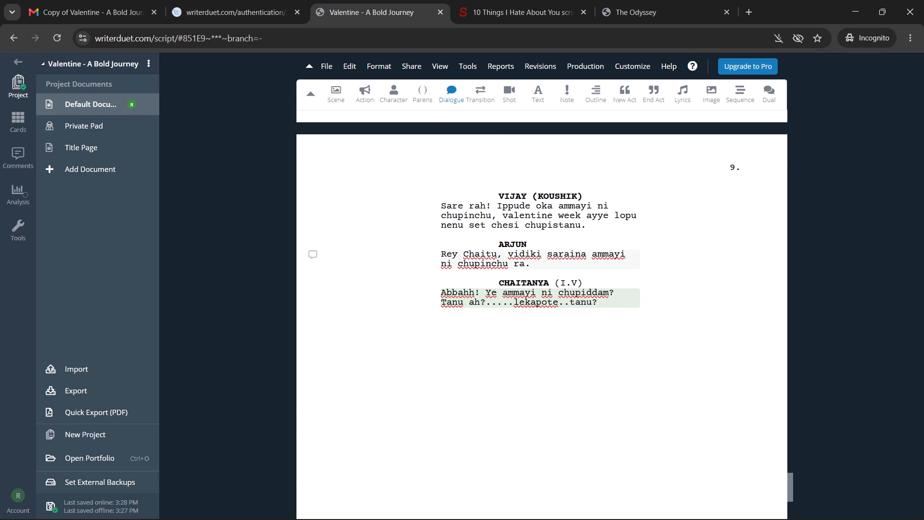
Review the script's earlier scenes, including the diary reading and college pages, against the end of page 9.
scroll(514, 268, "up", 5)
scroll(514, 268, "down", 5)
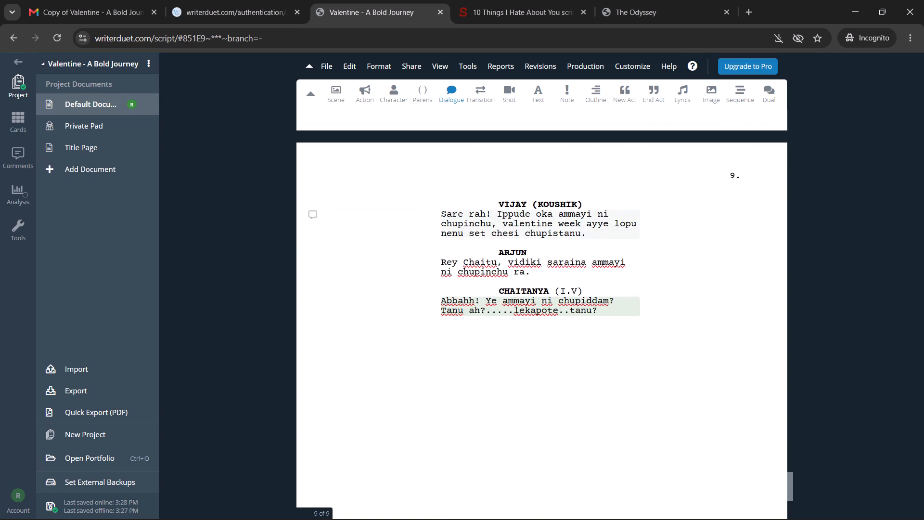
scroll(412, 276, "up", 20)
scroll(412, 276, "up", 16)
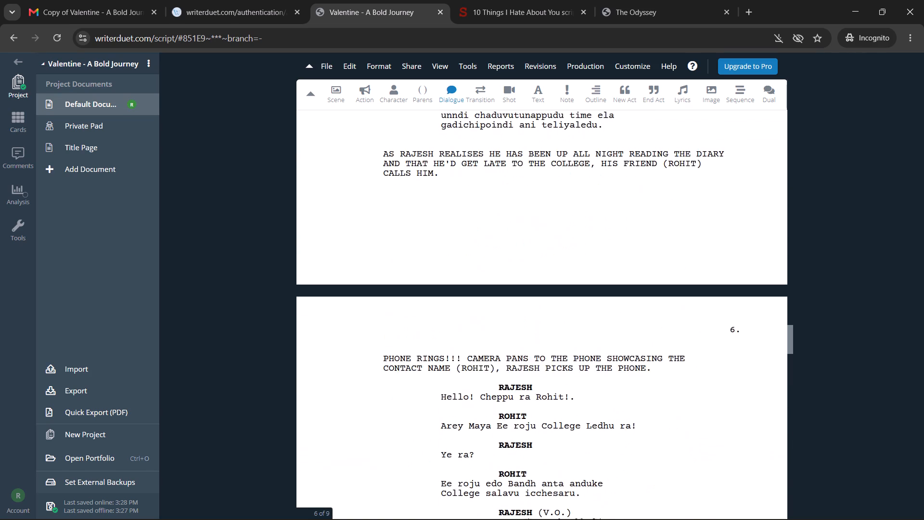
scroll(412, 276, "up", 19)
scroll(412, 276, "up", 16)
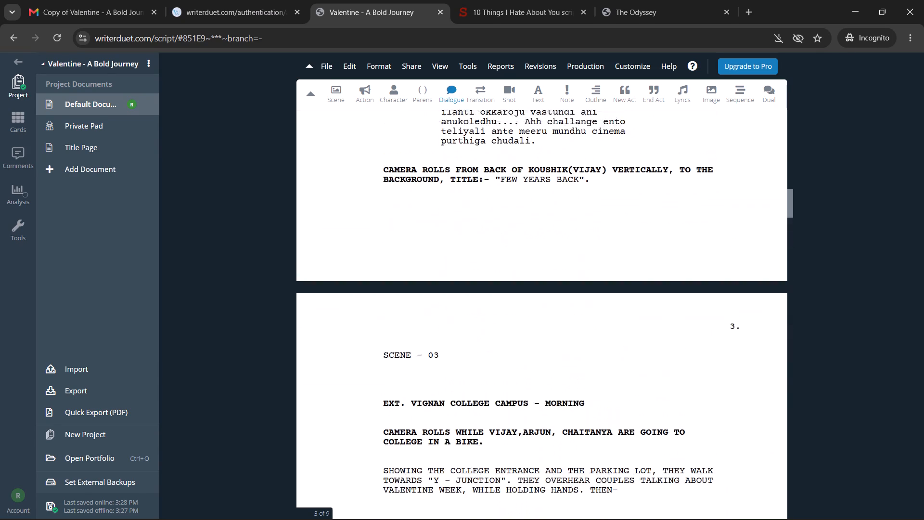
scroll(412, 276, "up", 8)
scroll(412, 276, "up", 13)
scroll(412, 276, "down", 11)
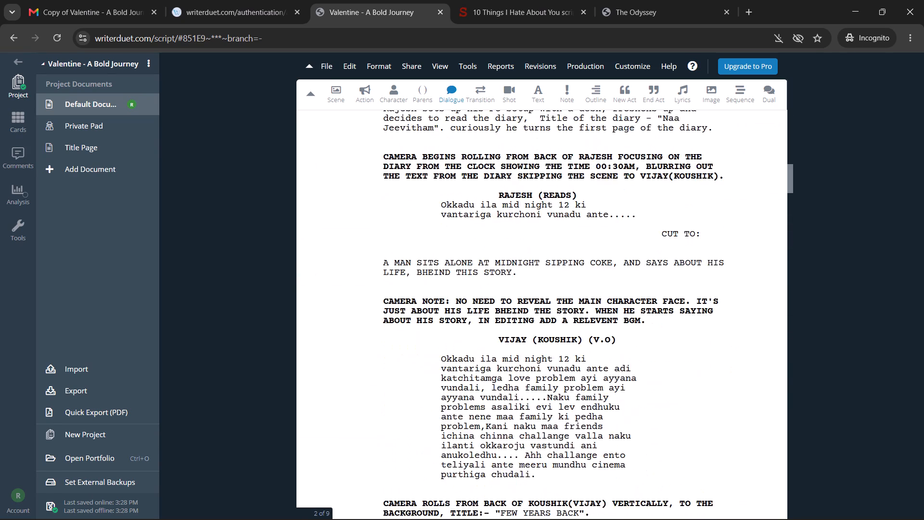
scroll(412, 276, "down", 20)
scroll(412, 276, "down", 20)
scroll(412, 276, "down", 6)
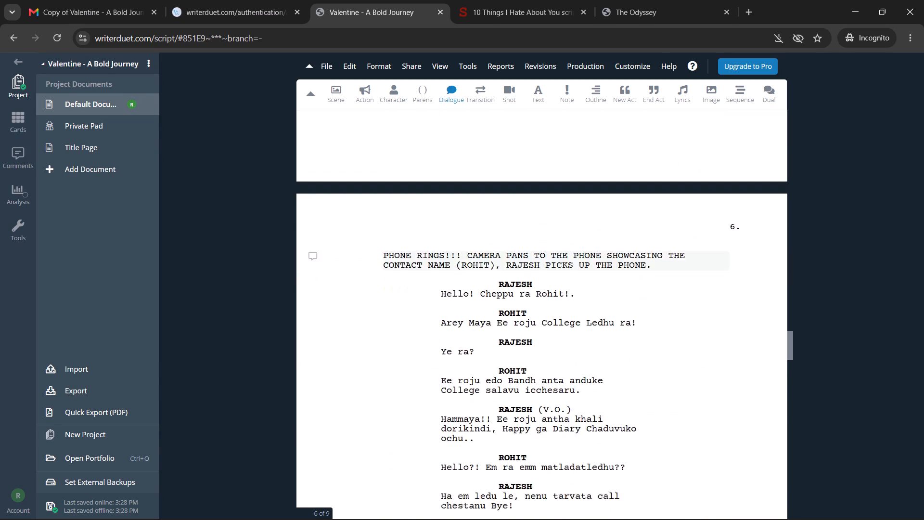
scroll(412, 279, "down", 20)
scroll(412, 279, "down", 10)
scroll(413, 295, "up", 3)
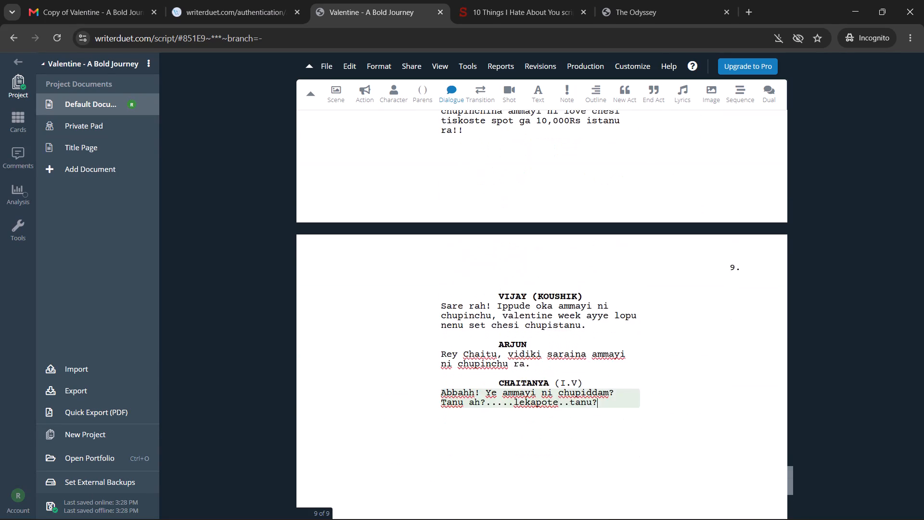
scroll(413, 295, "down", 2)
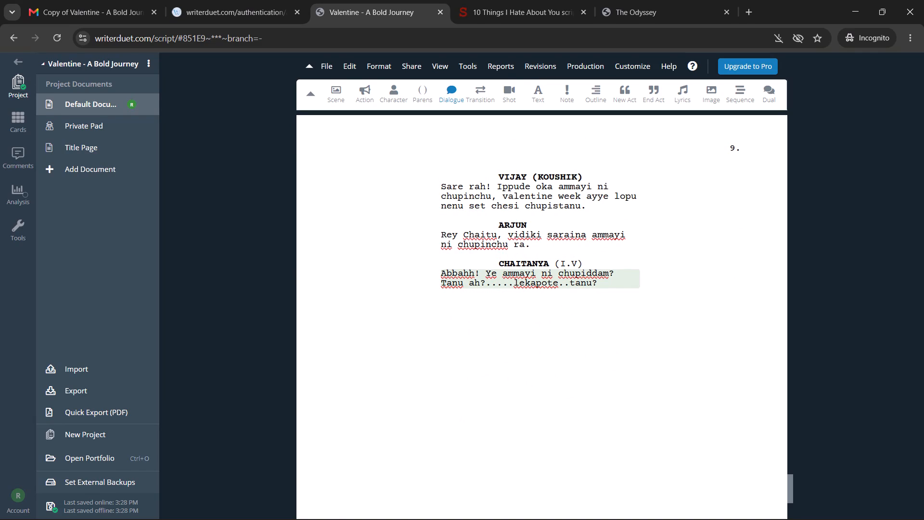
Add a scene-format line below Chaitanya's "Abbahh!" dialogue reading "CHAITANYA LOOKS FOR A GIRL FIT FOR VIJAY".
key("Return")
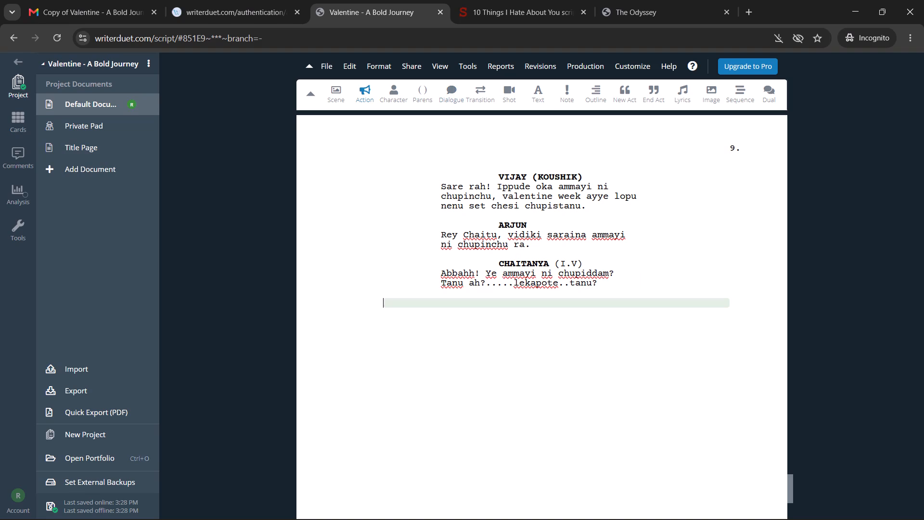
key("ctrl+1")
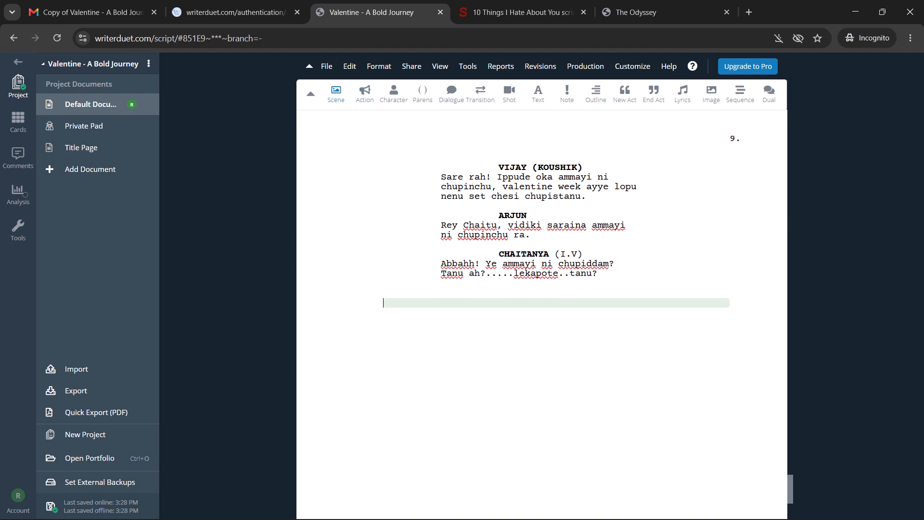
key("c")
type("hia")
key("BackSpace")
key("BackSpace")
type("aitanya looks for a girl f")
key("BackSpace")
key("g")
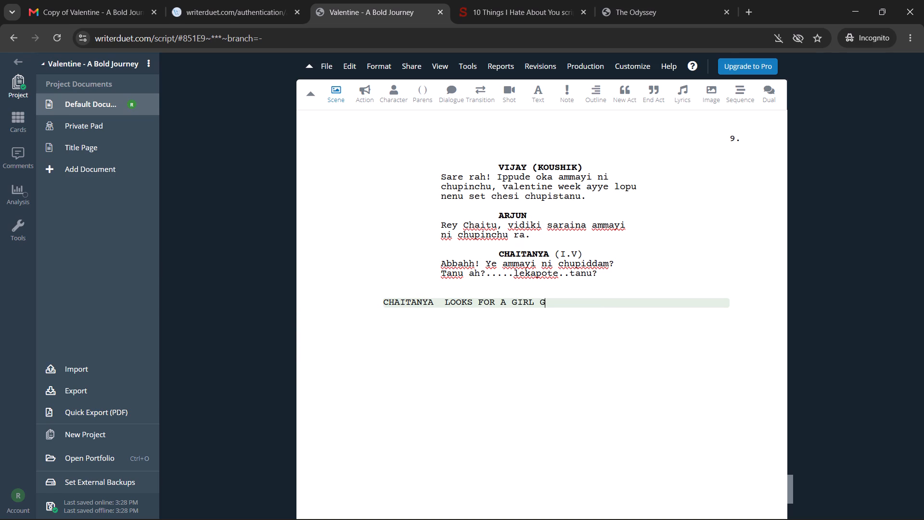
key("BackSpace")
type("fit for vc")
key("BackSpace")
type("ijay")
Continue the Chaitanya description after "VIJAY" with ", HE LOOKS AT MANY,".
type(", in all")
key("space")
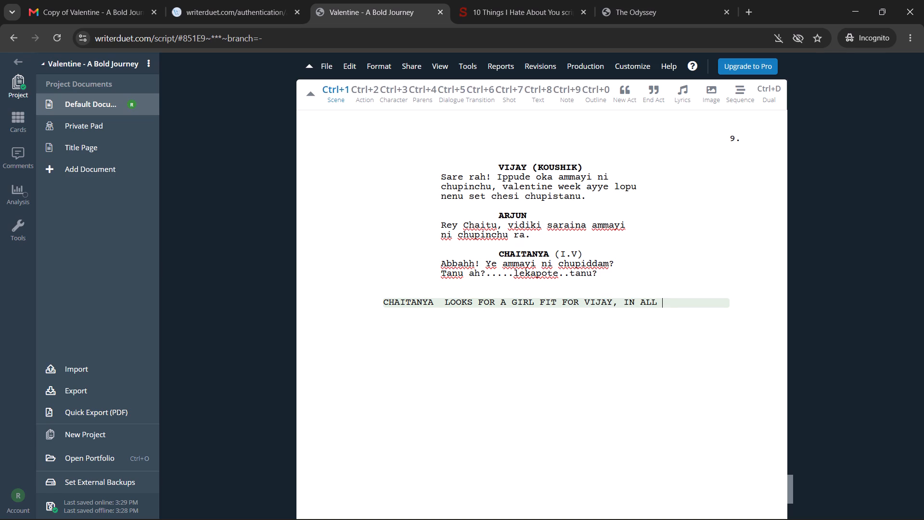
key("ctrl+BackSpace")
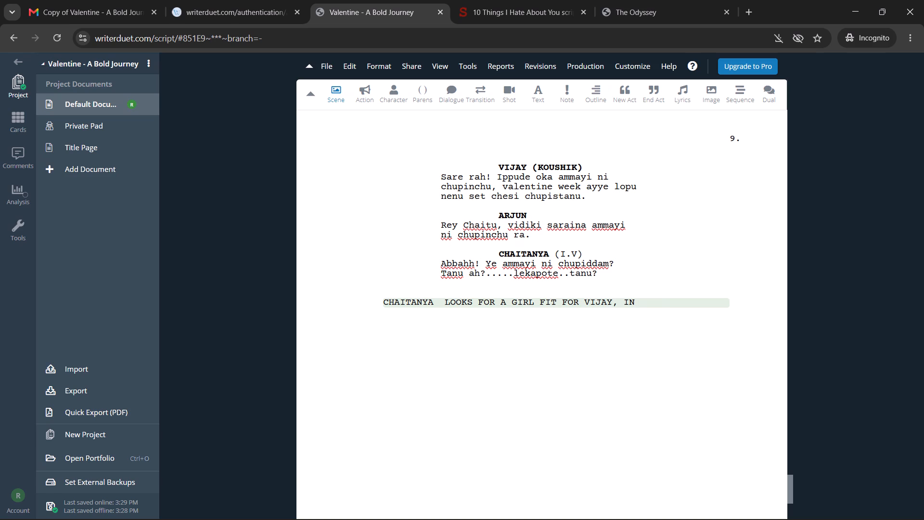
type("over")
key("space")
key("ctrl+BackSpace")
key("ctrl+BackSpace")
type("he finds a")
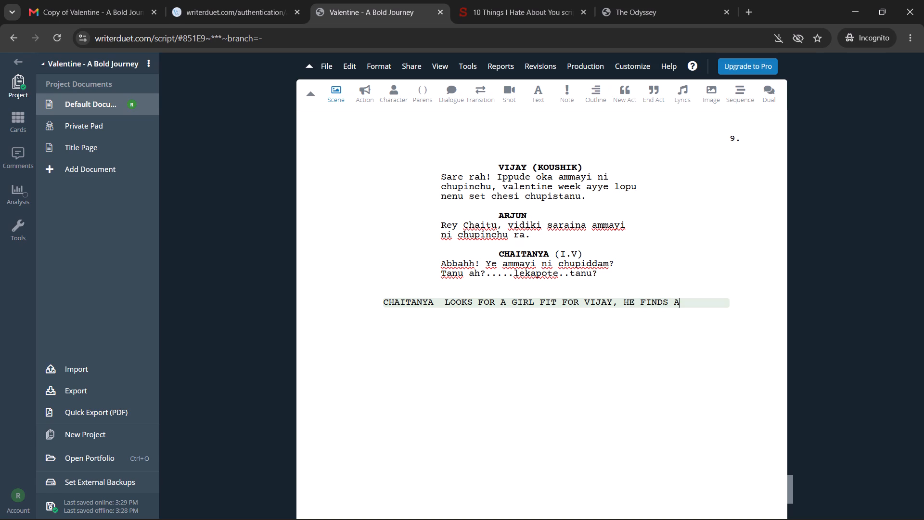
key("ctrl+BackSpace")
key("ctrl+BackSpace")
type("looks a")
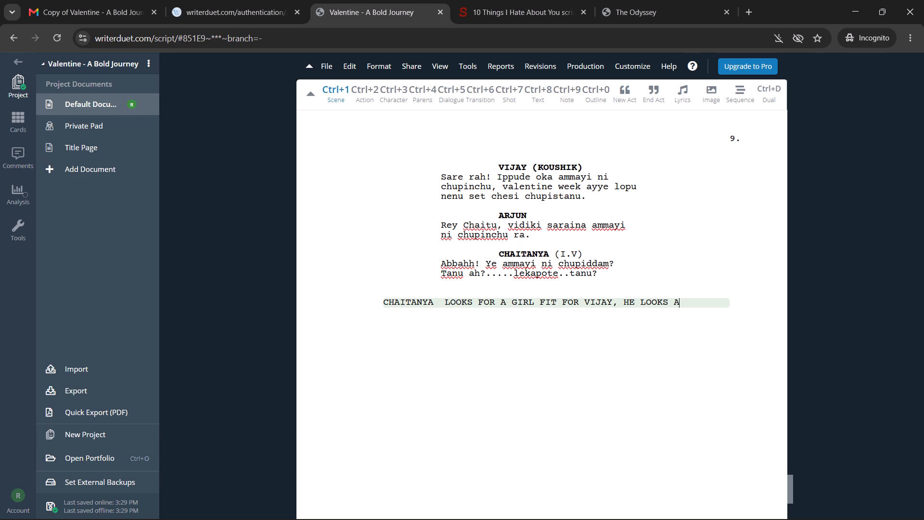
key("ctrl+BackSpace")
type("at so")
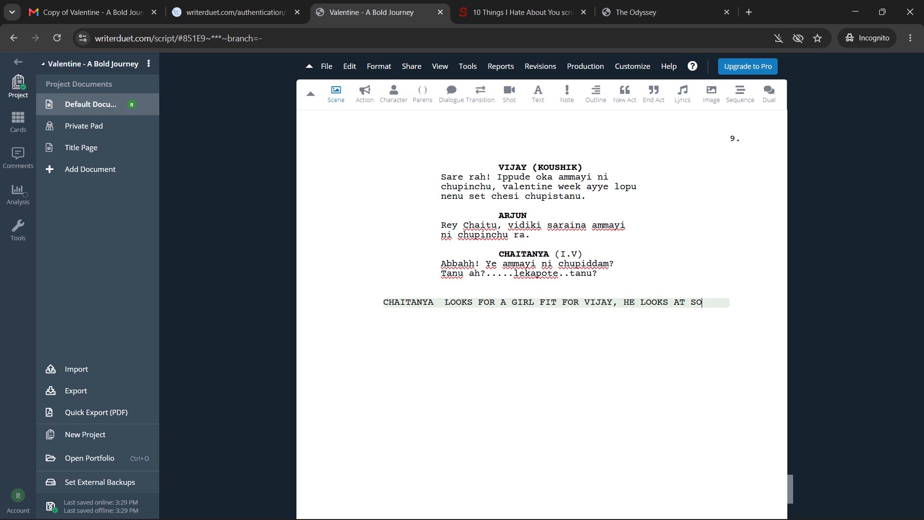
type("me")
key("space")
key("ctrl+BackSpace")
type("one")
key("space")
key("ctrl+BackSpace")
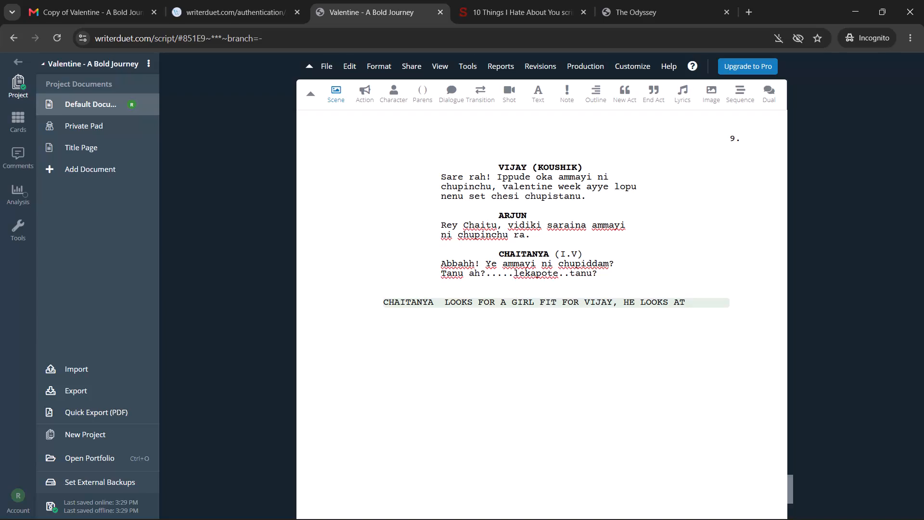
type("many")
type(",")
key("space")
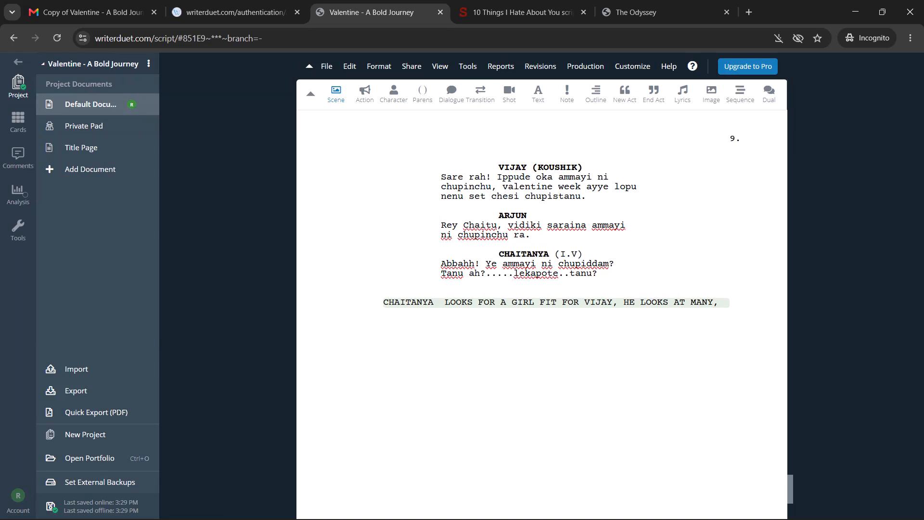
Continue the description with "BUT HE CHOOSES A SINGLE GIRL, WALKING".
type("but")
key("space")
type("he chooses a s")
type("ingle")
key("space")
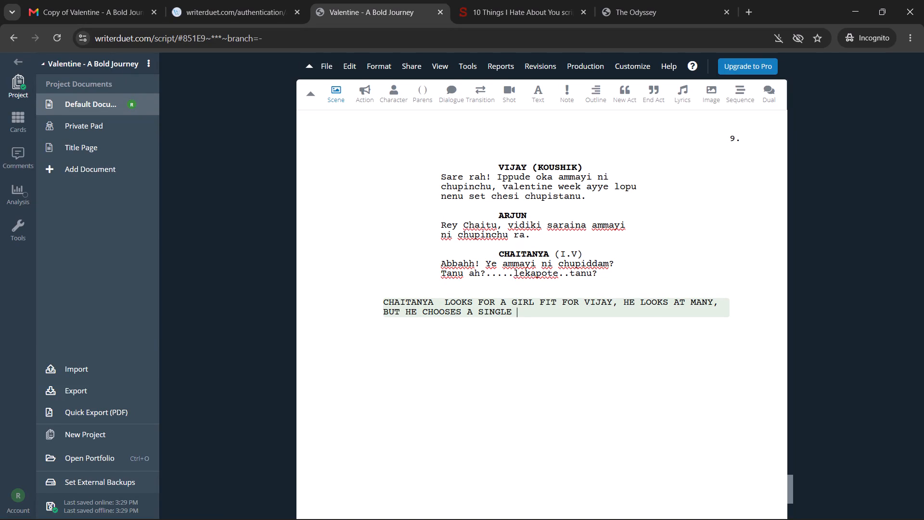
type("girl")
key("BackSpace")
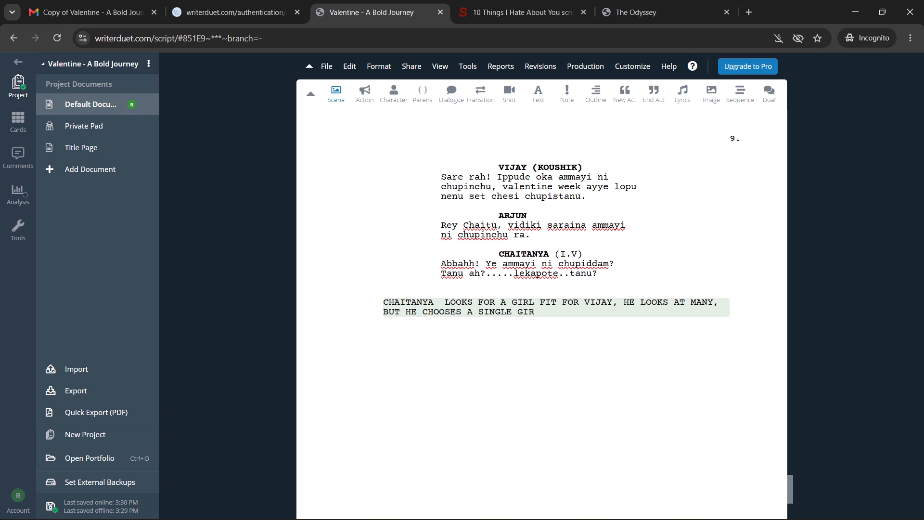
key("l")
key("comma")
key("space")
type("walking")
type(".")
key("space")
key("BackSpace")
key("BackSpace")
Finish the description with ", WEARING A SIMPLE DRESS." and start a new action line below it.
type(",")
key("space")
type("weario")
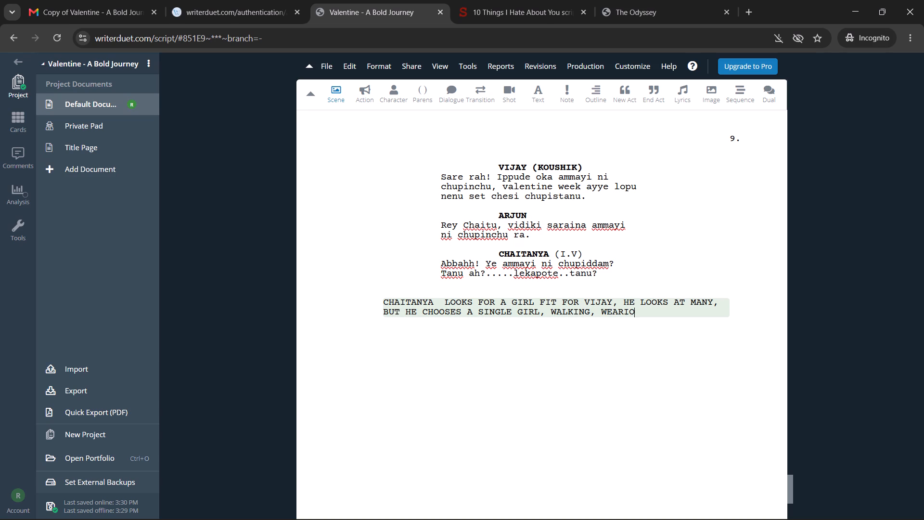
key("BackSpace")
type("ng")
key("space")
key("a")
key("space")
type("simple")
key("space")
type("dress")
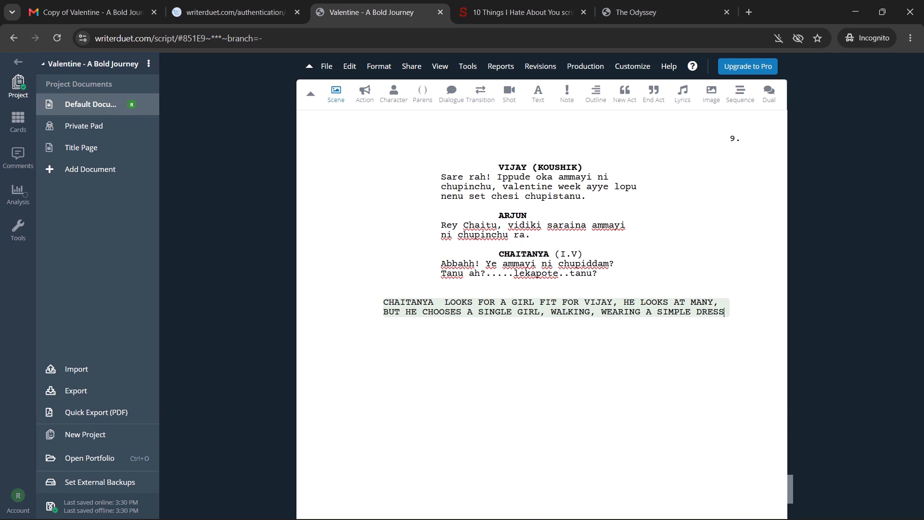
key("ctrl+Left")
key("ctrl+Right")
key("Return")
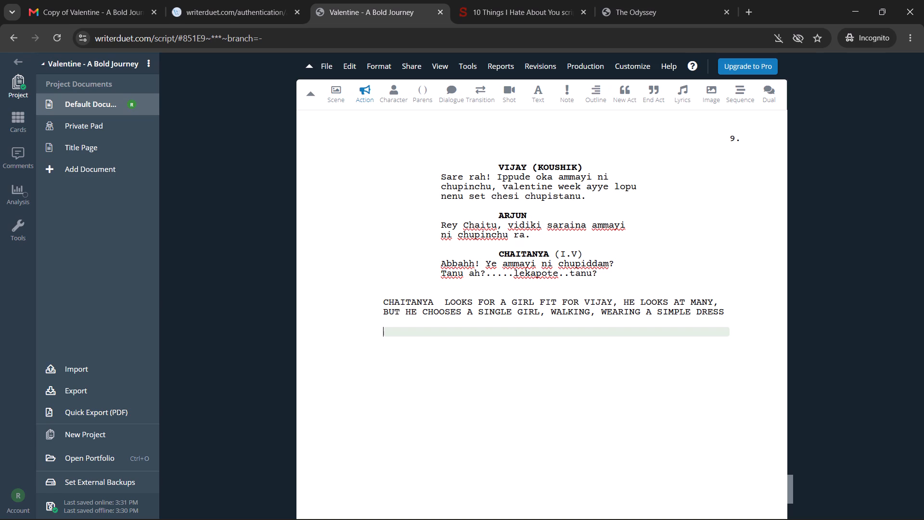
key("BackSpace")
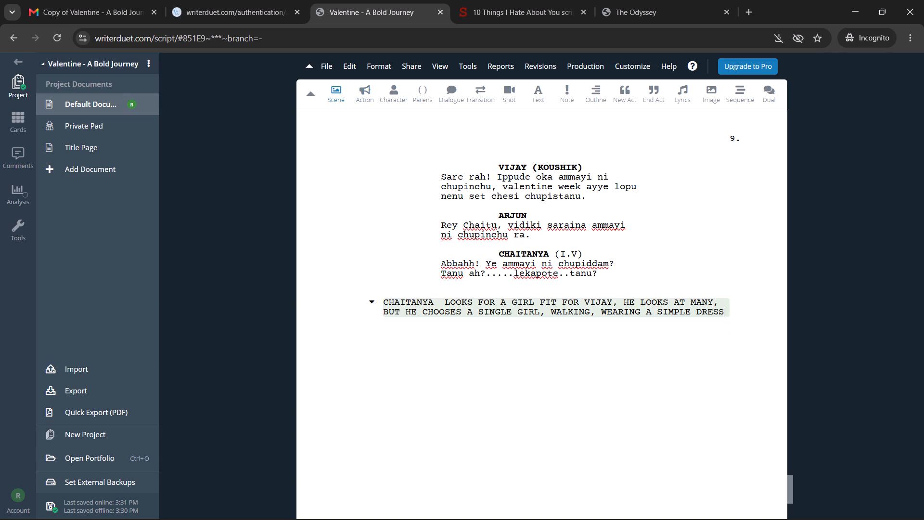
key("period")
key("Return")
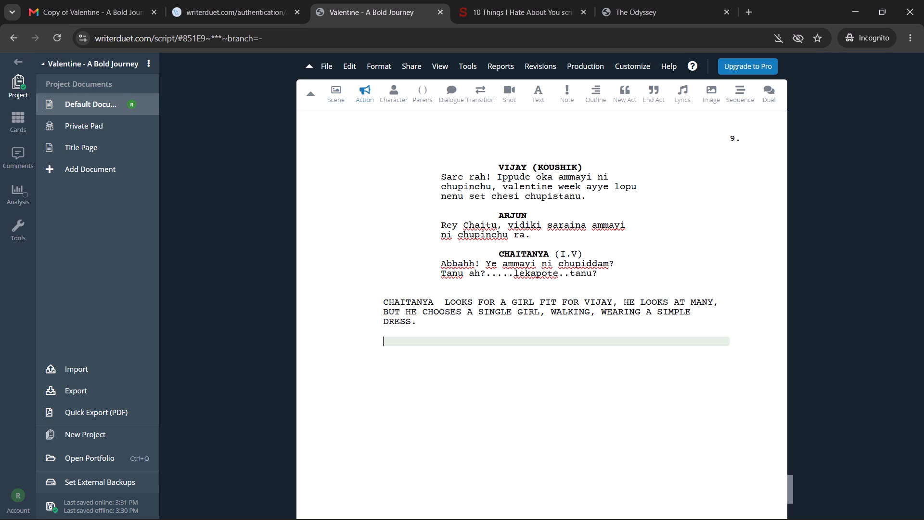
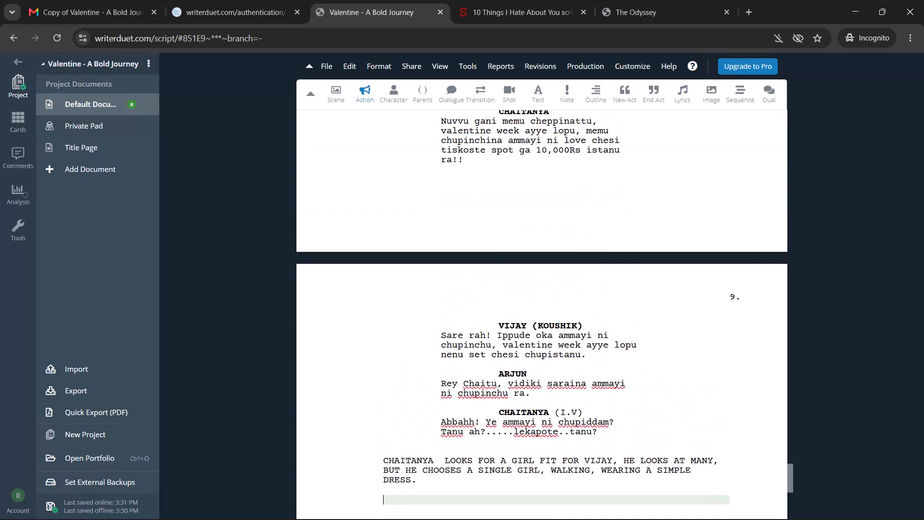
scroll(413, 295, "up", 7)
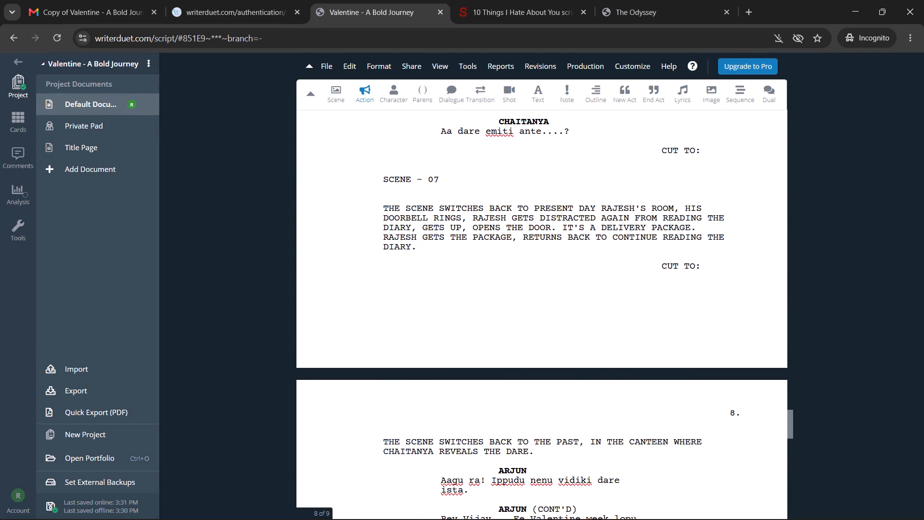
scroll(413, 295, "up", 1)
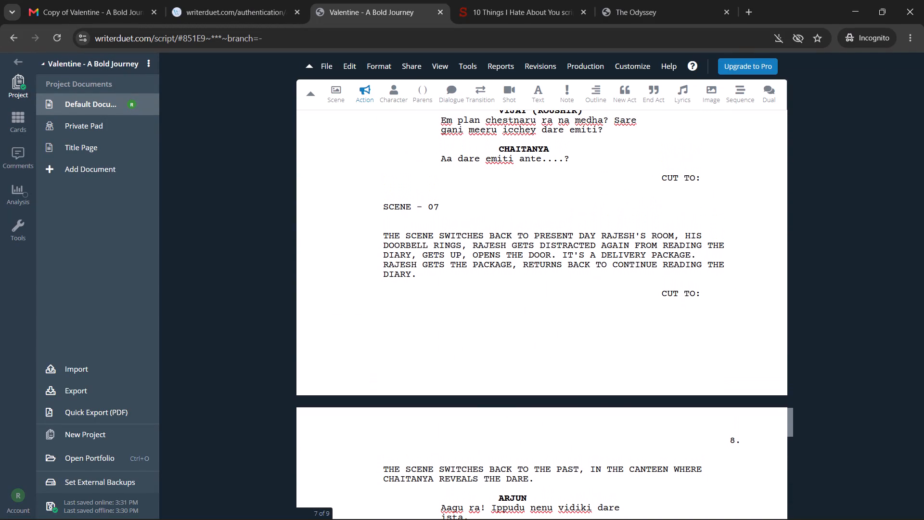
scroll(413, 295, "down", 9)
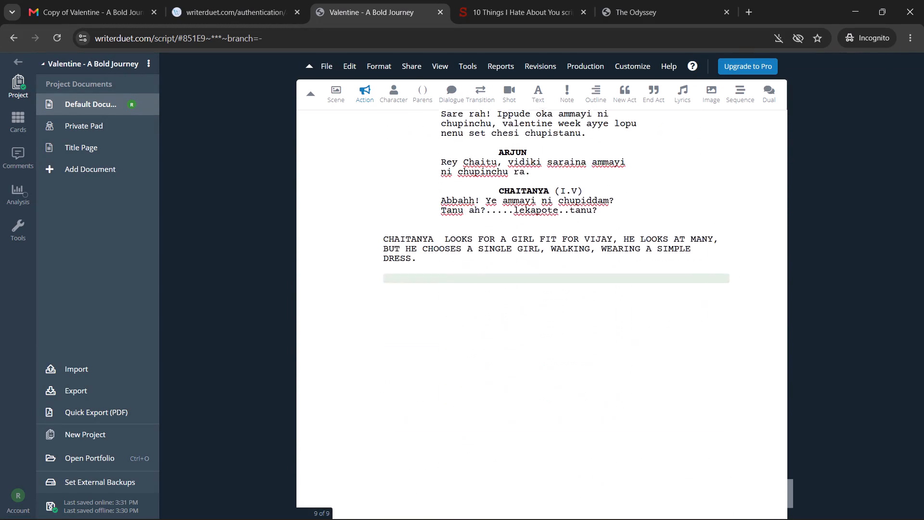
scroll(413, 295, "up", 5)
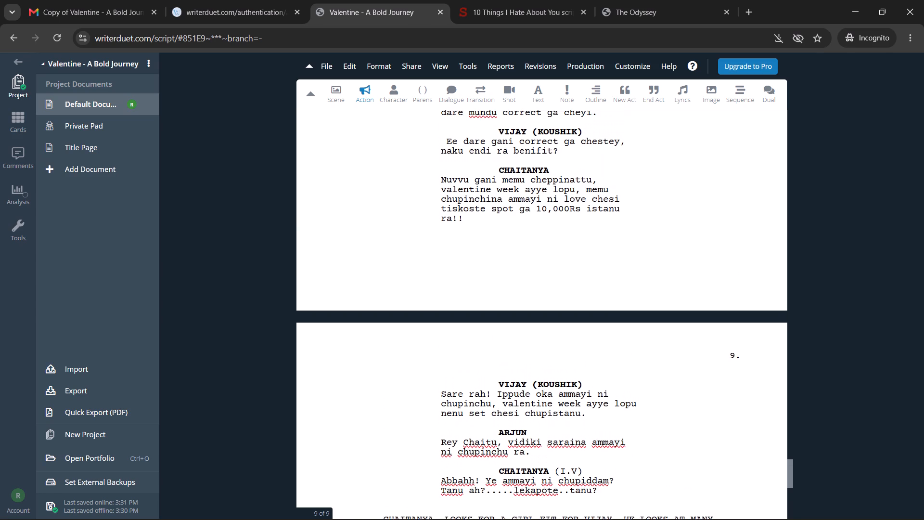
scroll(413, 360, "up", 6)
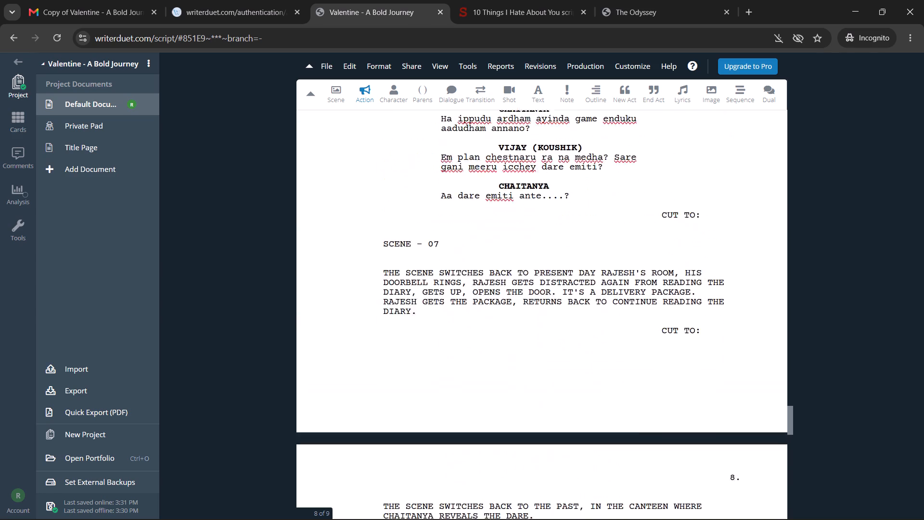
scroll(413, 360, "up", 4)
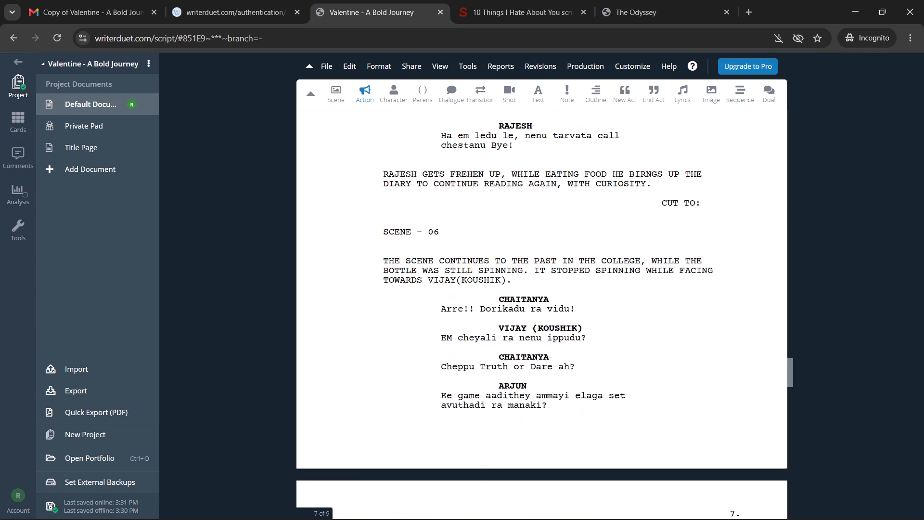
scroll(413, 360, "up", 2)
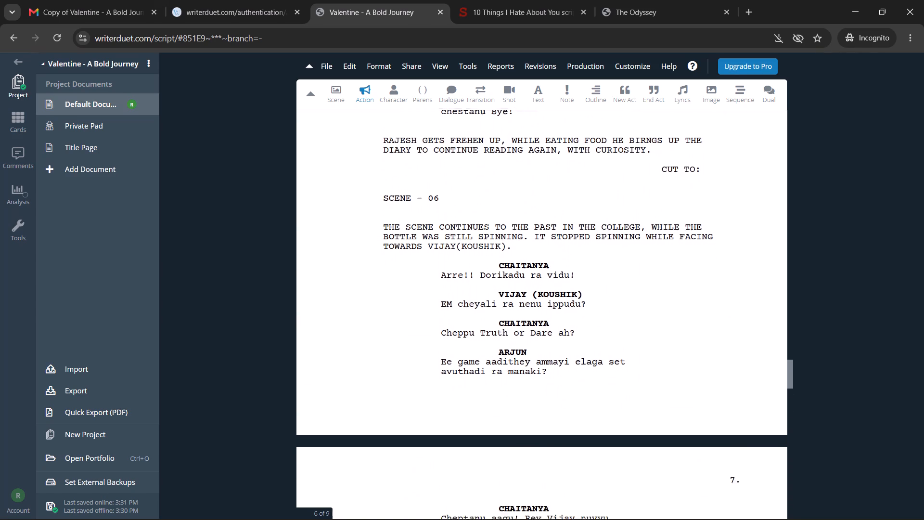
scroll(413, 360, "up", 2)
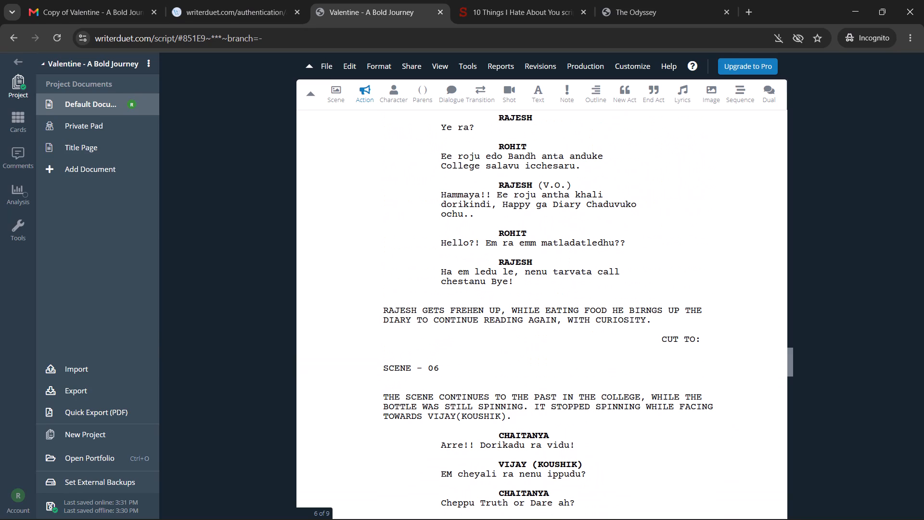
scroll(407, 363, "down", 7)
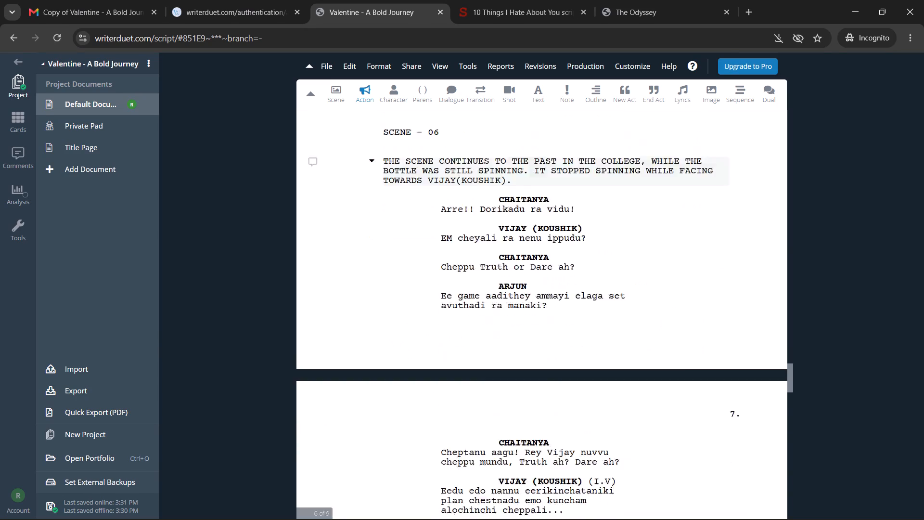
scroll(418, 366, "down", 3)
scroll(418, 366, "up", 7)
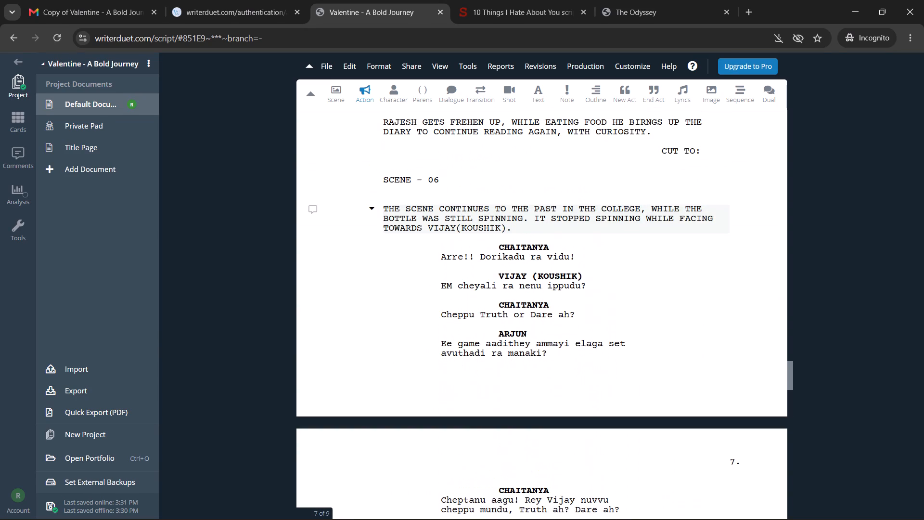
scroll(418, 366, "up", 1)
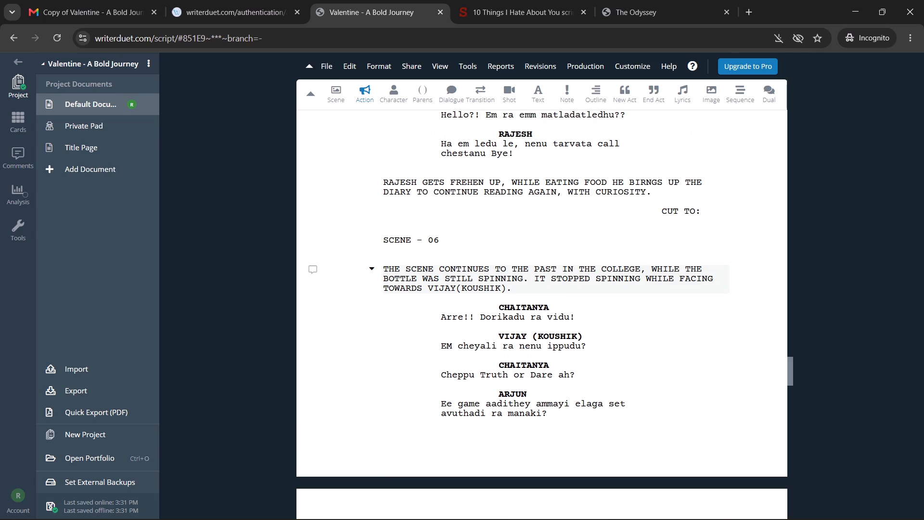
scroll(418, 366, "down", 2)
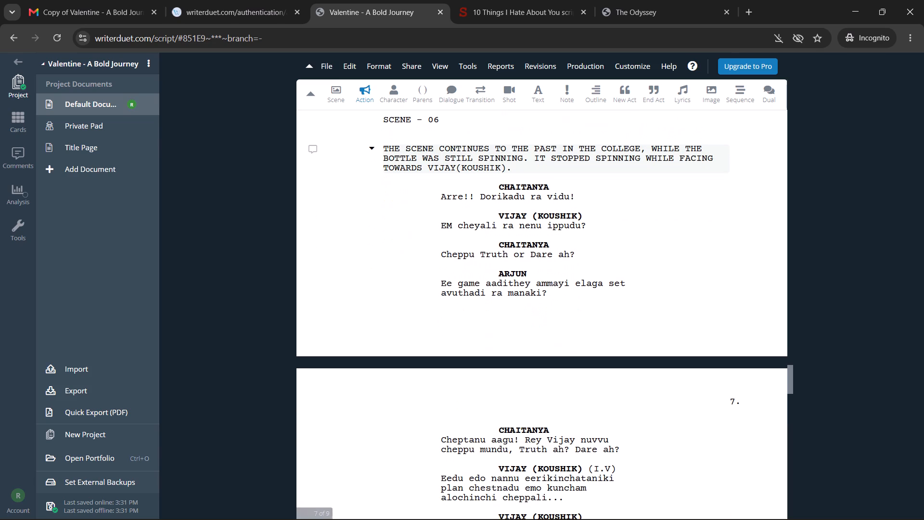
scroll(418, 366, "down", 8)
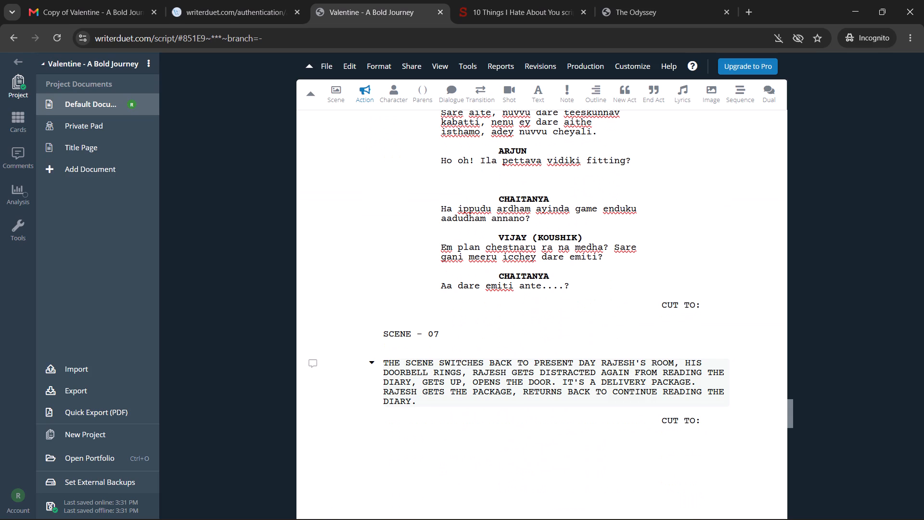
scroll(418, 367, "down", 3)
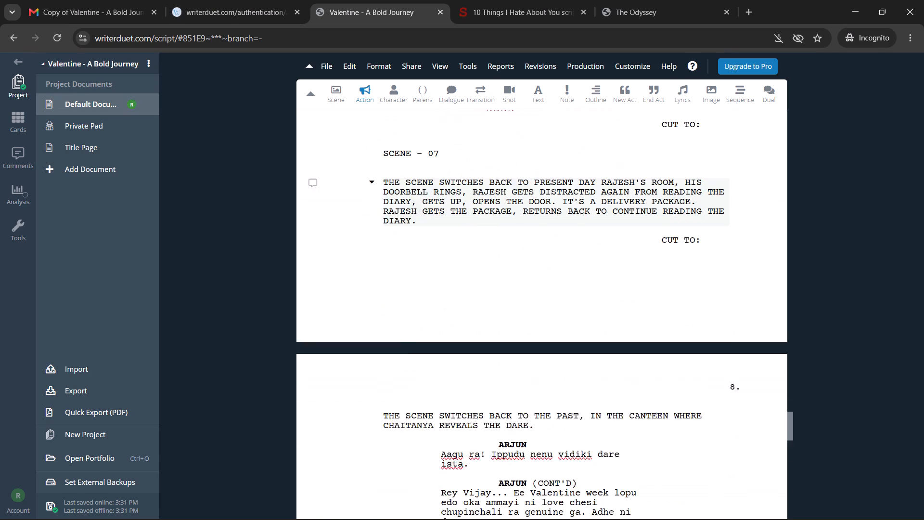
scroll(418, 367, "down", 14)
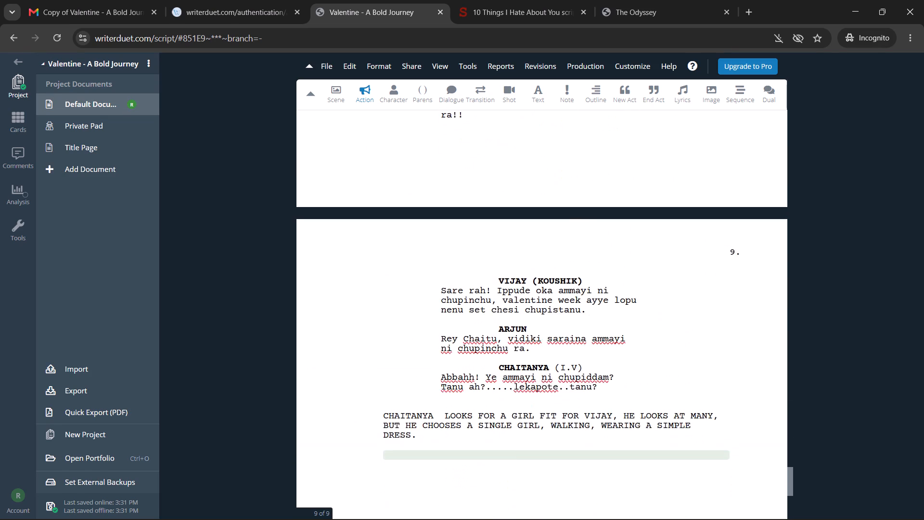
scroll(417, 368, "down", 2)
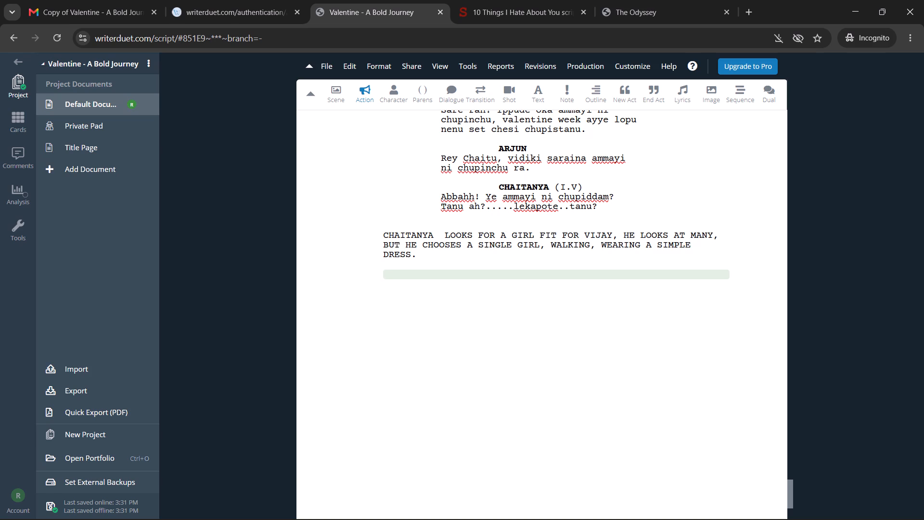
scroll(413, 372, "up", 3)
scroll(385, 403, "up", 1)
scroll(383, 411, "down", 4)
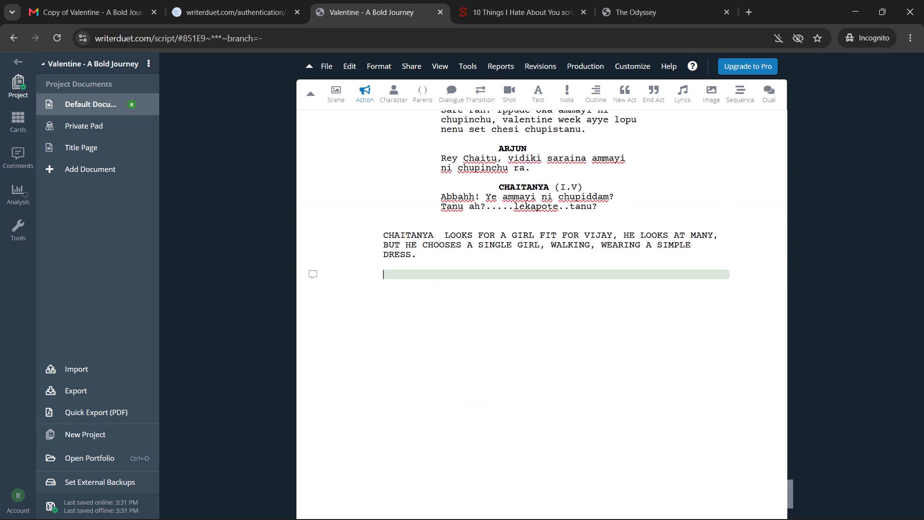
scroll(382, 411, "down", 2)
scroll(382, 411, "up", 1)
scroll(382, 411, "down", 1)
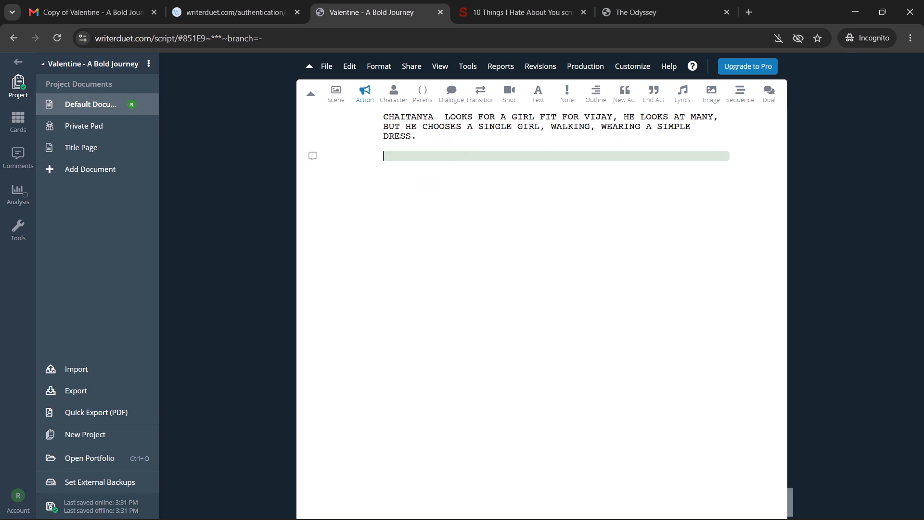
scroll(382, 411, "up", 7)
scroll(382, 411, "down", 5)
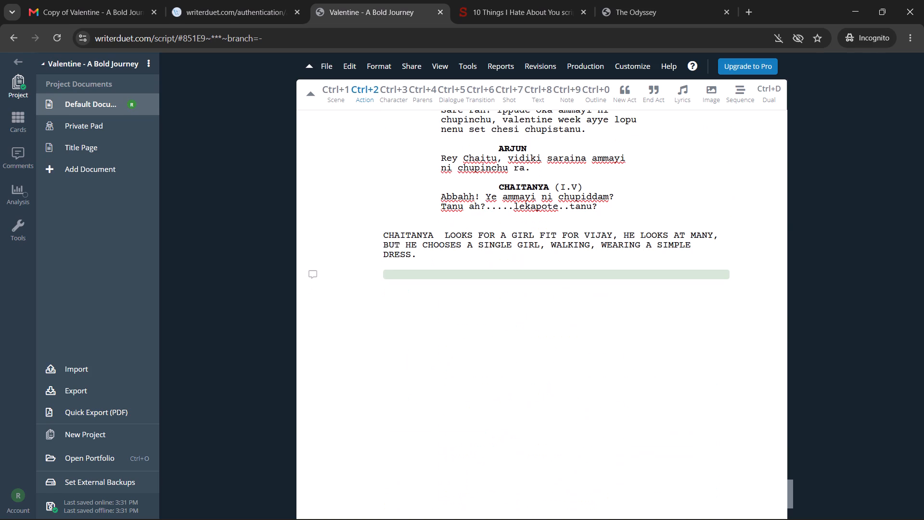
Turn the empty line below the Chaitanya description into a scene-format line reading "NOTE FOR EDITORS:".
key("ctrl+1")
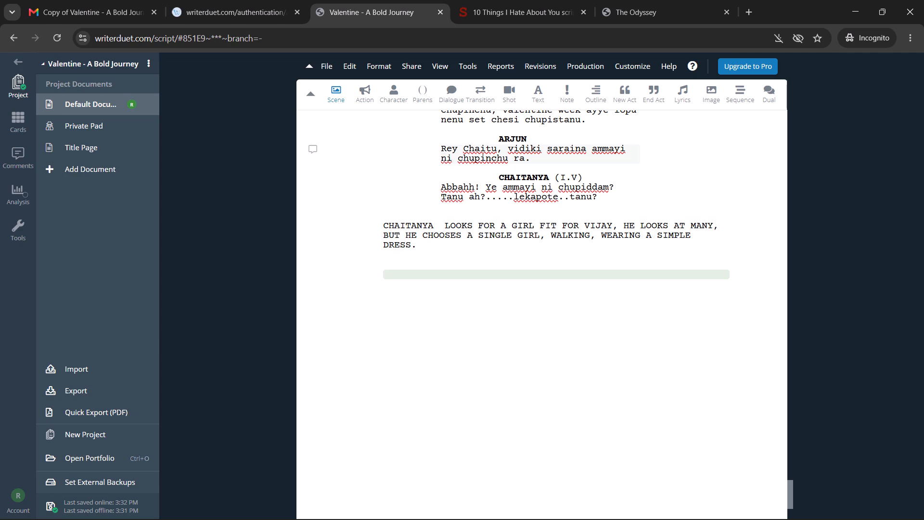
type("NOTWE")
key("shift+BackSpace")
key("shift+BackSpace")
type("E:")
key("BackSpace")
key("space")
type("for editors")
type(":")
key("space")
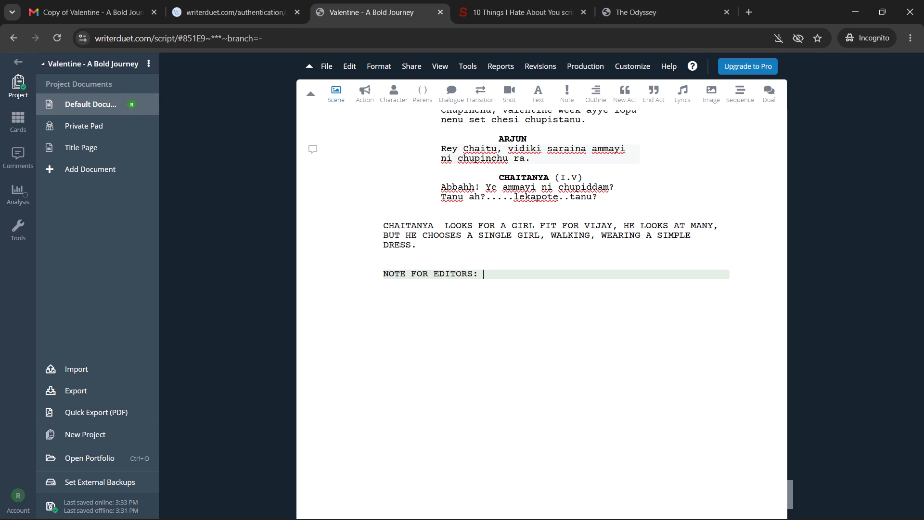
Continue the editors' note with "THE HEROINE REVEAL WITH GOOD BGM".
type("the")
key("space")
key("i")
key("BackSpace")
key("r")
key("BackSpace")
type("heroine reveal")
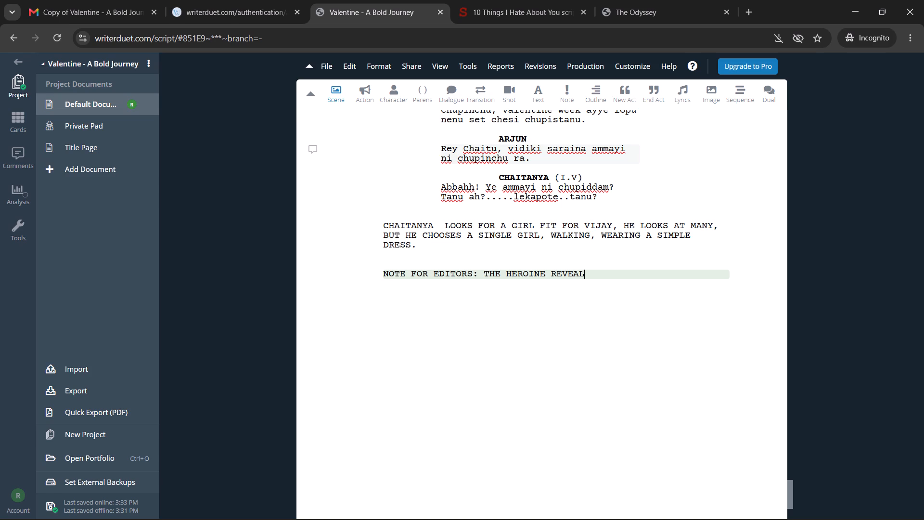
key("comma")
key("BackSpace")
key("space")
type("must be w")
key("ctrl+BackSpace")
key("ctrl+BackSpace")
key("ctrl+BackSpace")
type("with good bgm")
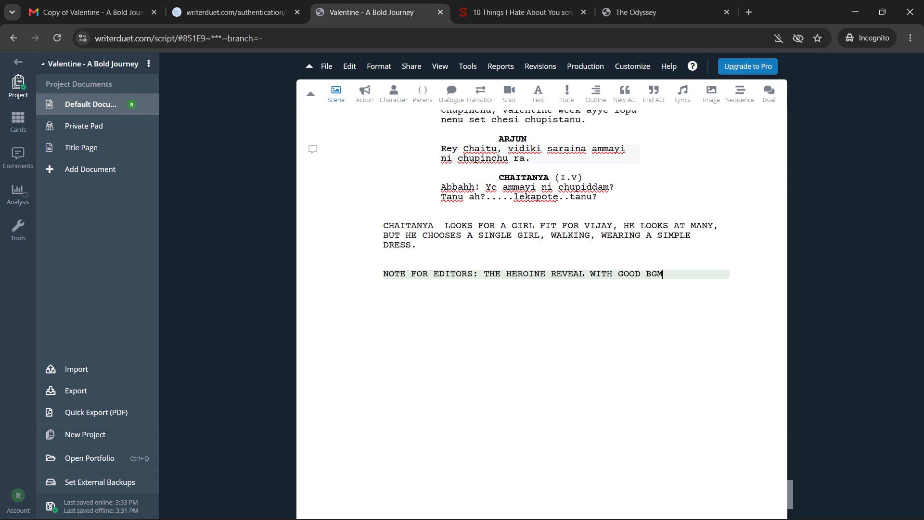
Finish the editors' note with ", WITH GOOD CAMERA SHOTS.".
type(", with c")
key("BackSpace")
type("good")
key("space")
type("camera")
key("space")
type("angles")
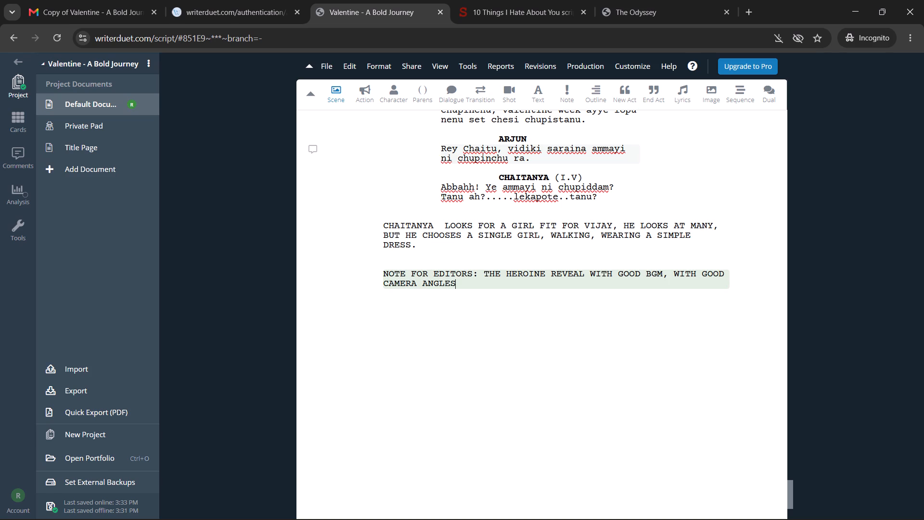
key("ctrl+BackSpace")
type("shots")
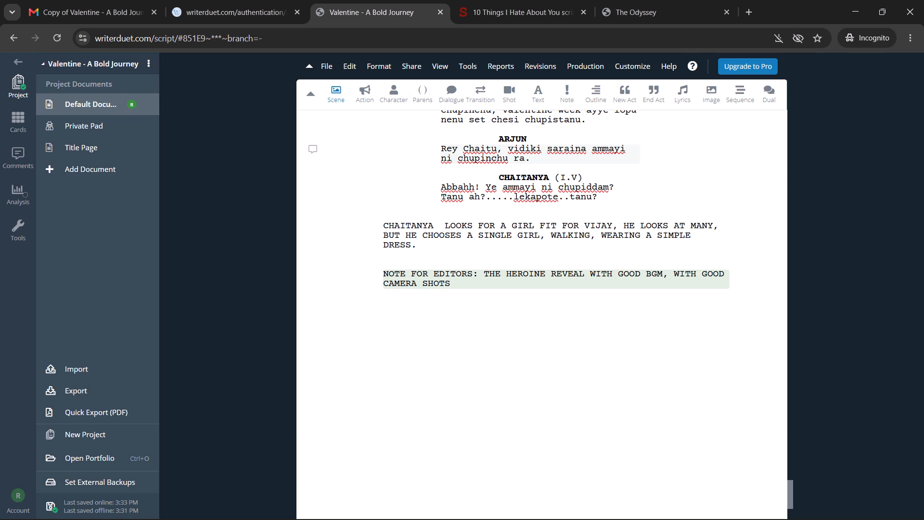
key("period")
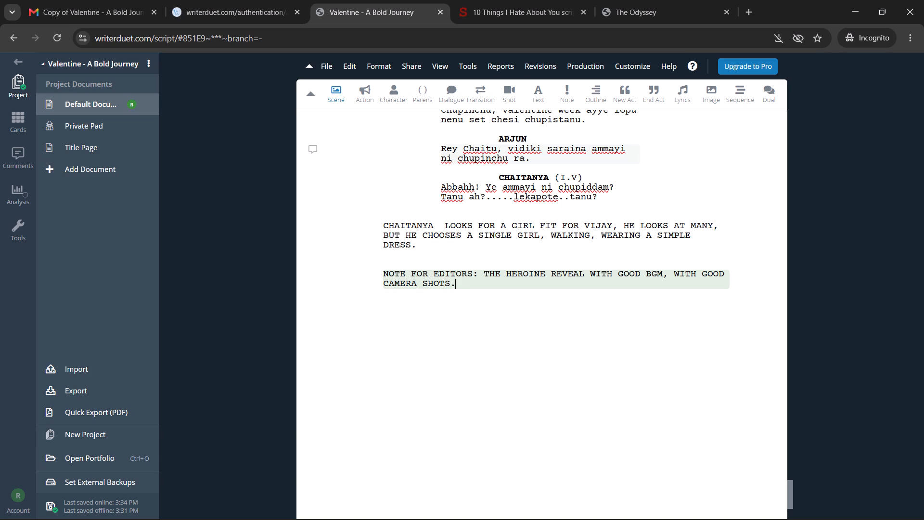
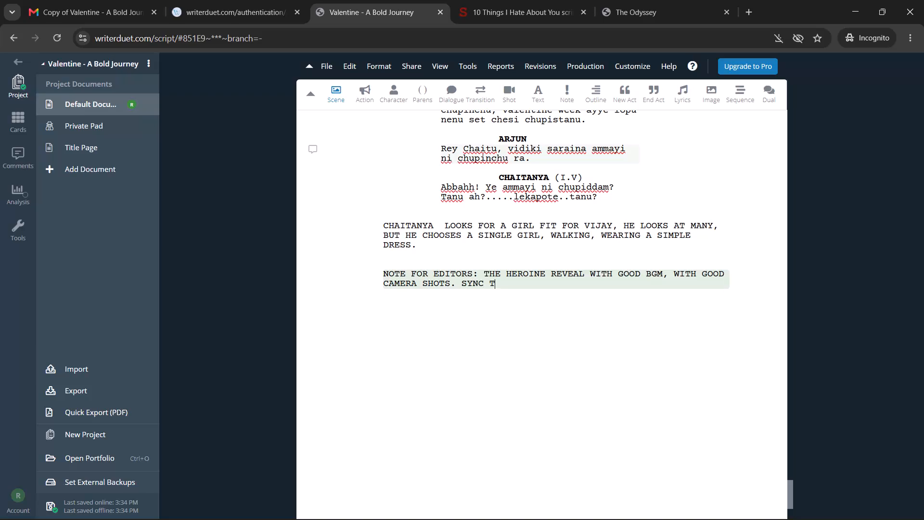
Complete the editors' note with "SYNC THE REVEAL WITH BGM, FACE REVEAL AT LAST IN SYNC." and start a new line below it.
type("reveal with bgm")
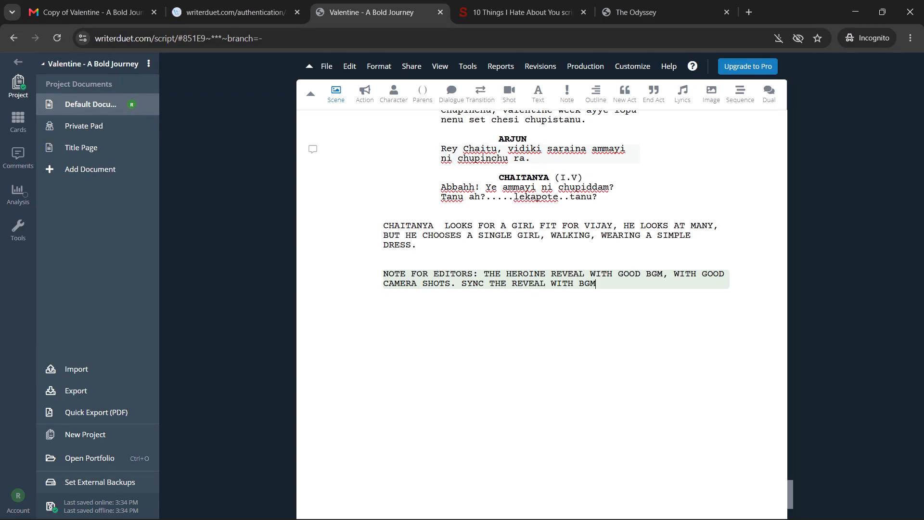
type(",")
key("space")
type("face reveal at last")
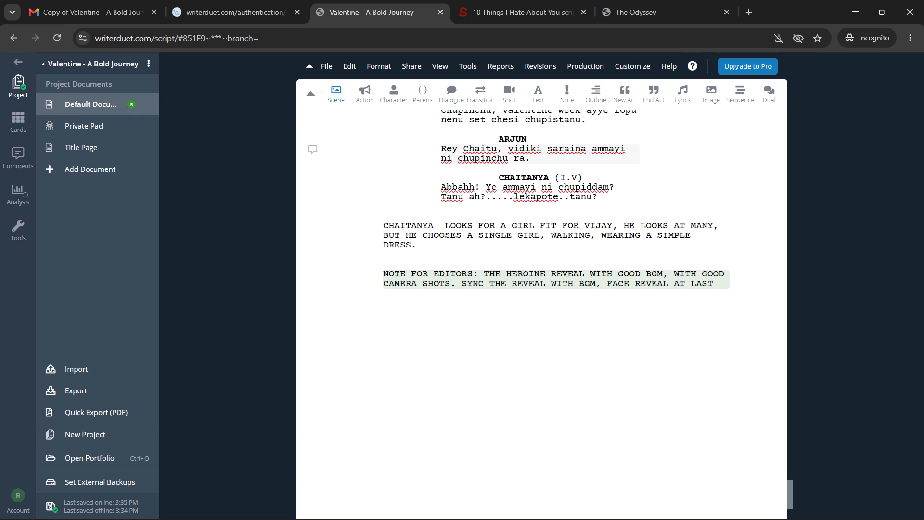
key("space")
type("in sync.")
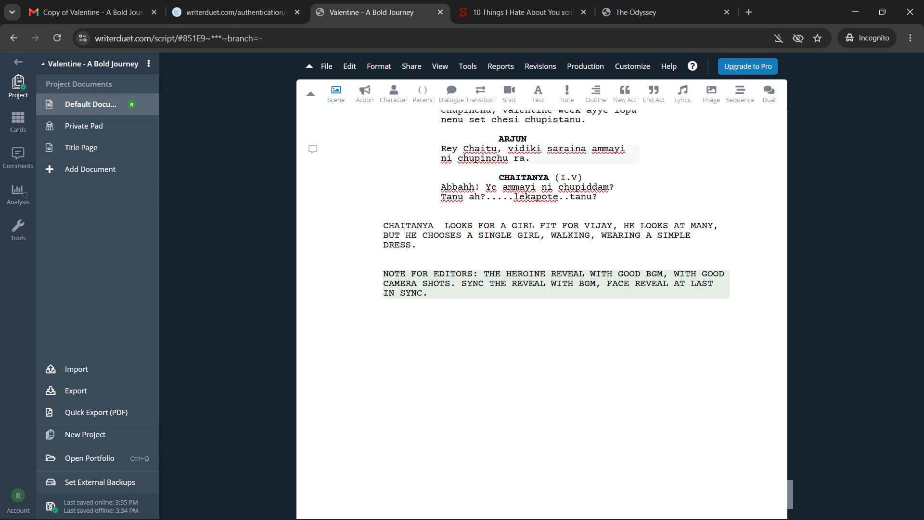
key("Return")
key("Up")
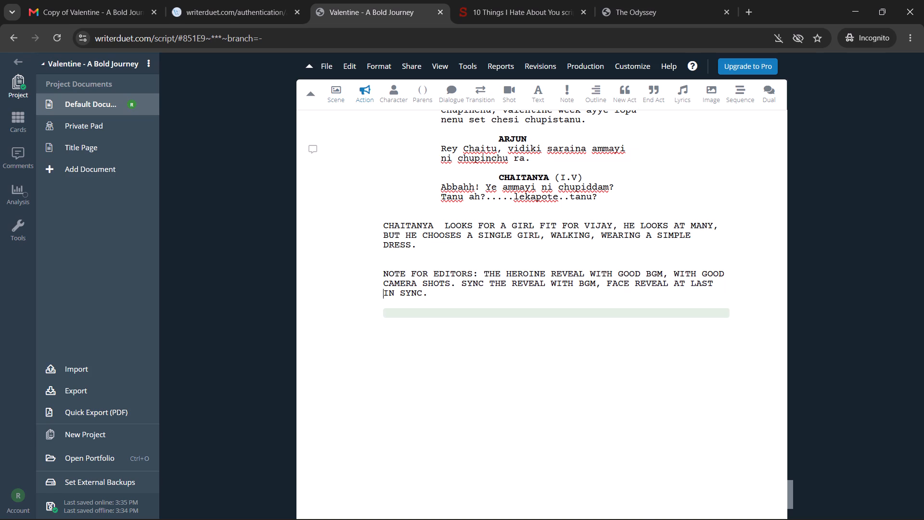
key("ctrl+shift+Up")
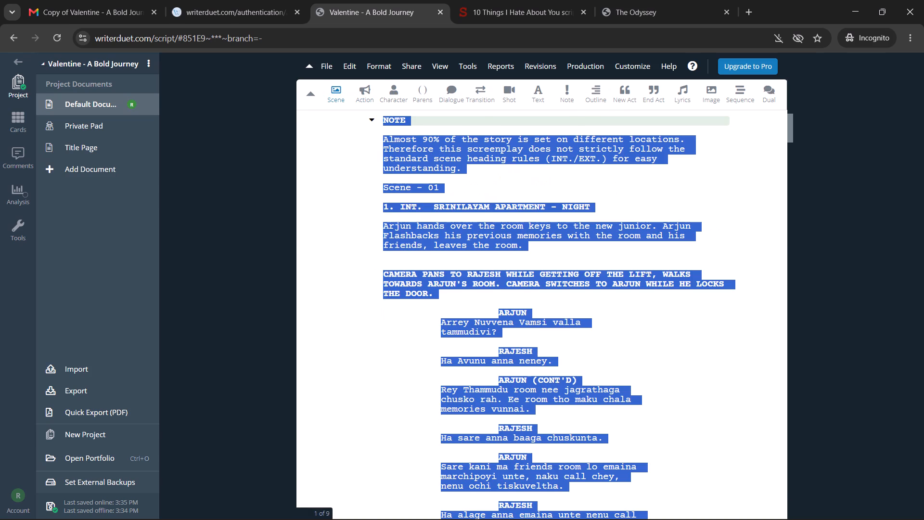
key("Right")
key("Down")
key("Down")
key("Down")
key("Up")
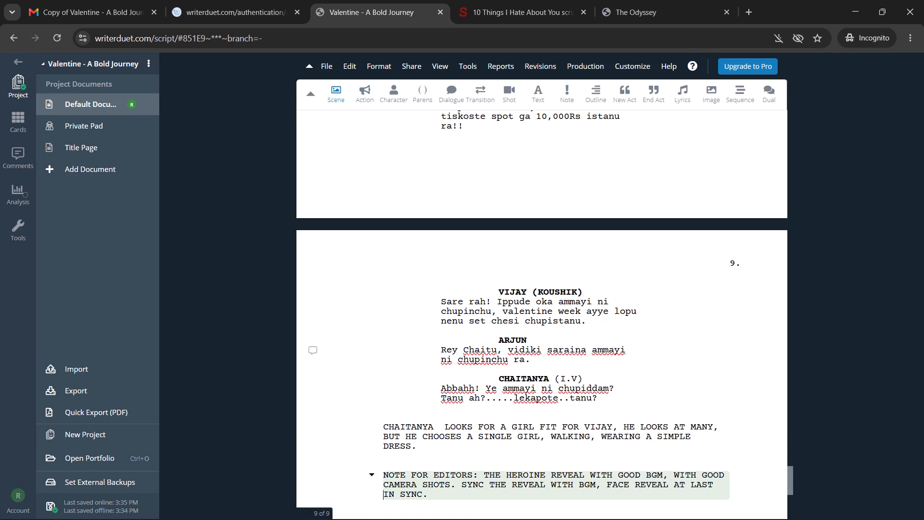
Make the whole editors' note about the heroine reveal bold, from "NOTE FOR EDITORS:" to "IN SYNC.".
key("ctrl+Right")
key("ctrl+Right")
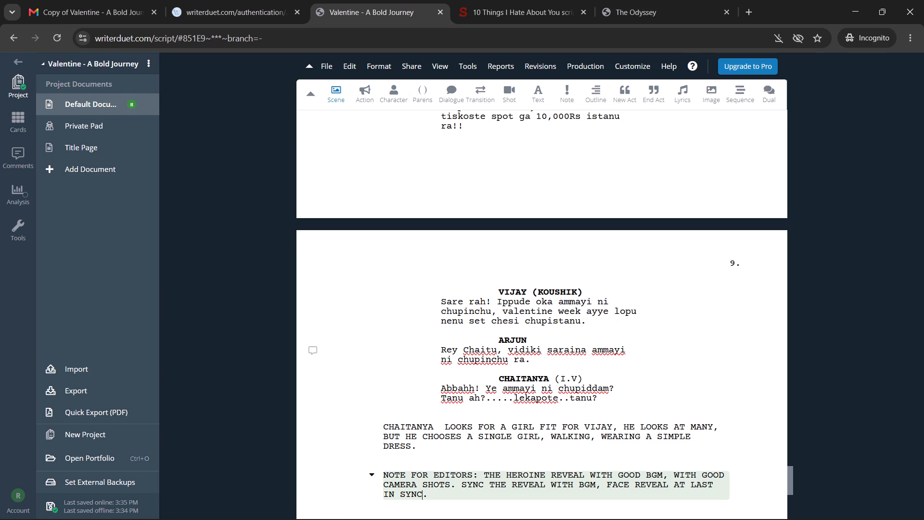
key("ctrl+Right")
key("shift+Up")
key("shift+Up")
key("shift+Left")
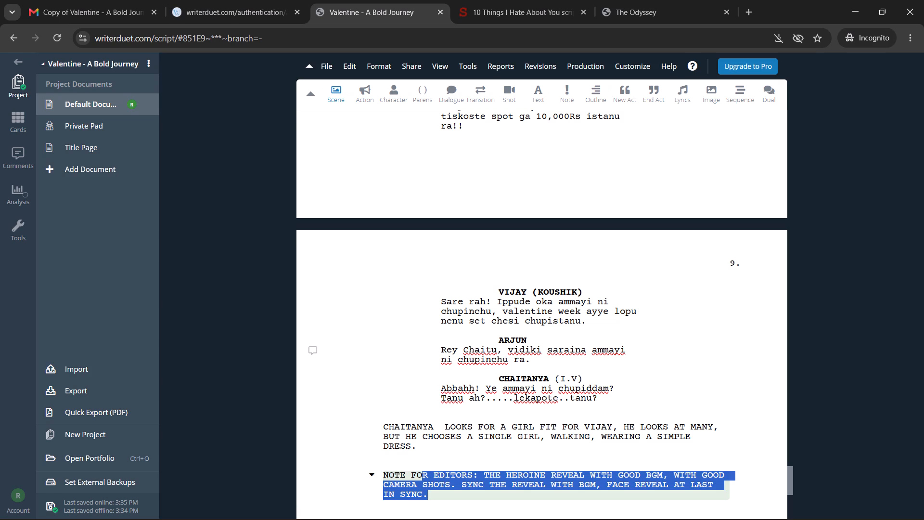
key("shift+Left")
key("shift+Left")
key("shift+Left")
key("shift+Left")
key("shift+Left")
key("shift+Left")
key("shift+Left")
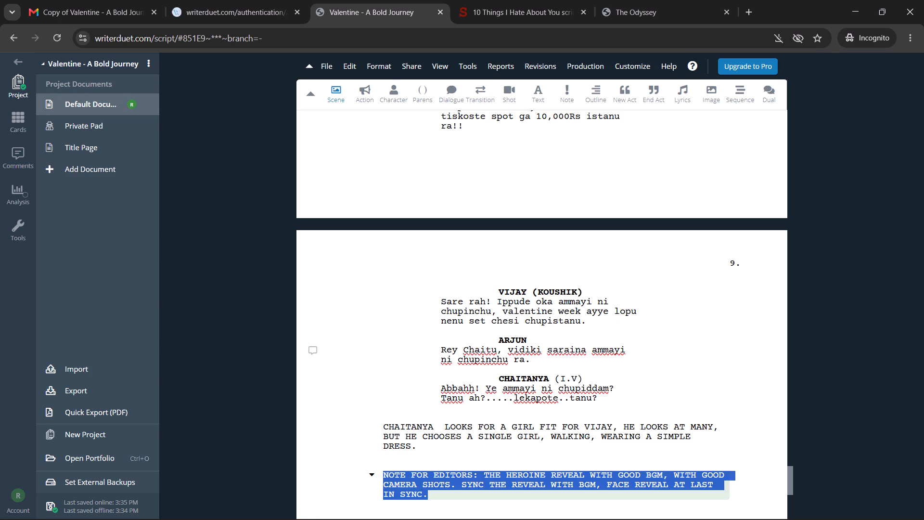
key("ctrl+b")
key("Down")
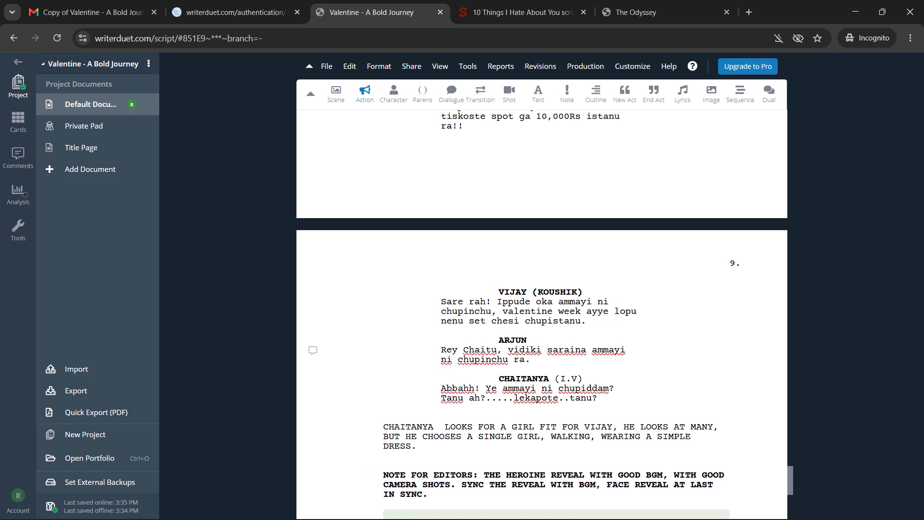
Start a new action line below the bold editors' note, leaving an empty line between them.
key("Down")
key("Return")
key("Return")
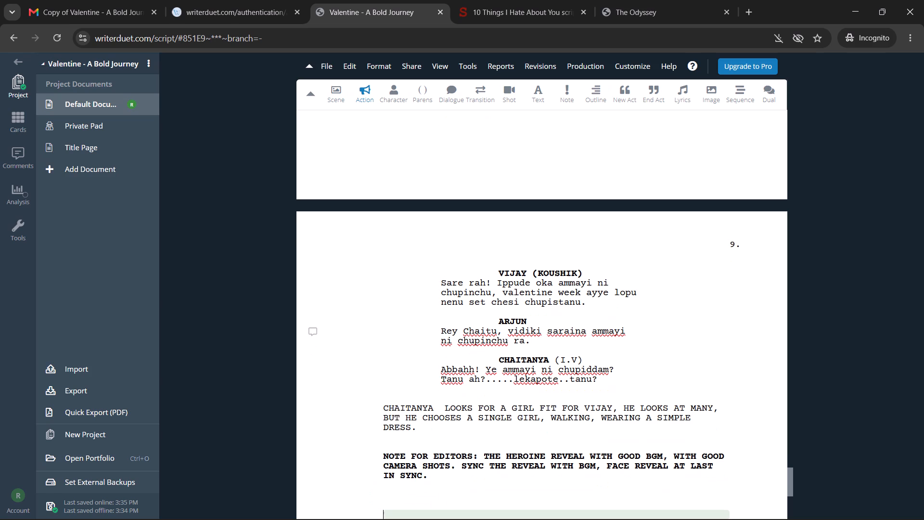
scroll(550, 160, "down", 3)
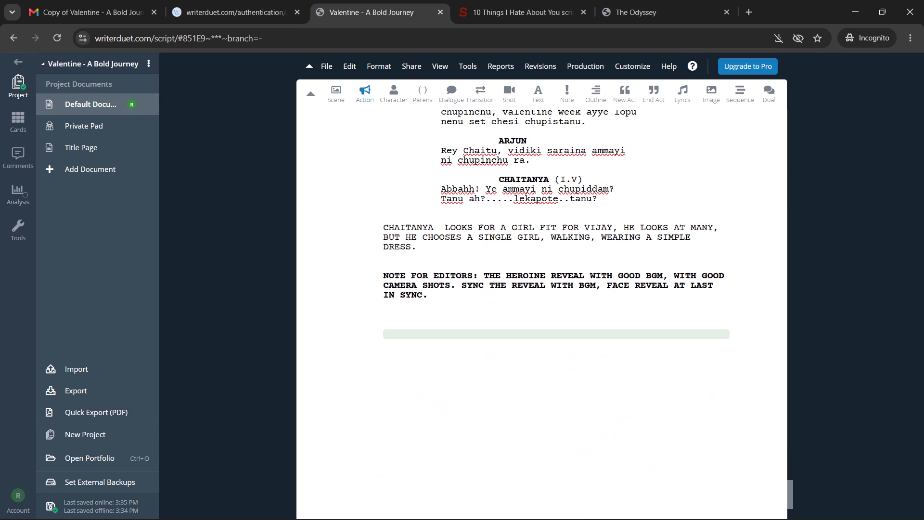
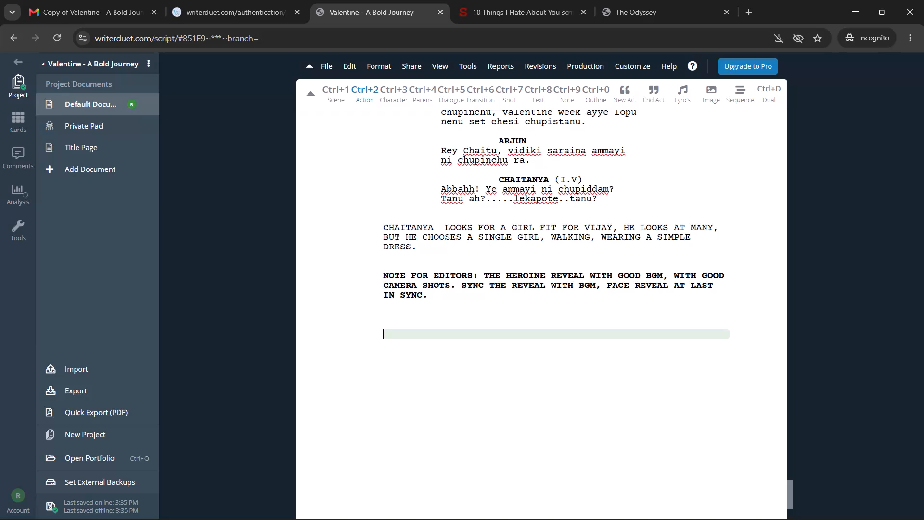
Below the bold editors' note, begin a Shot line reading "CAMERA PANS AT THE HEROINE, WITH A DOLBY SHOT,".
key("ctrl+1")
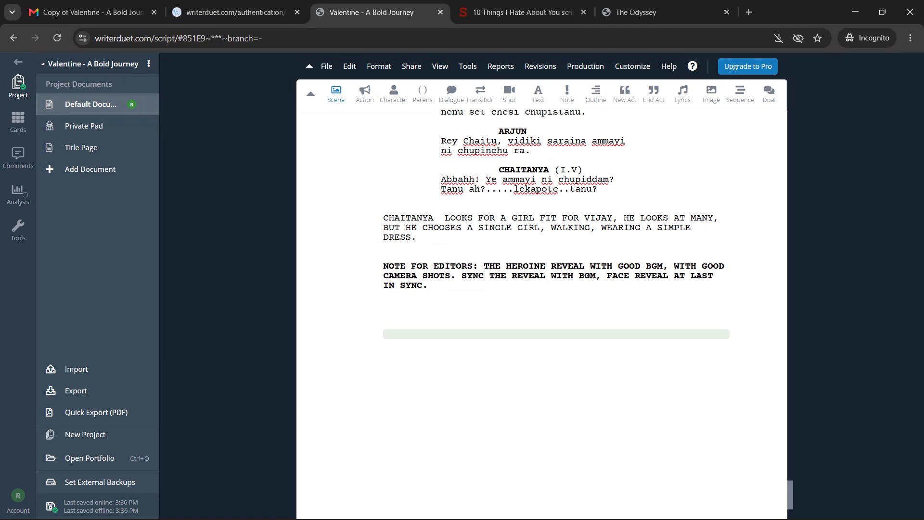
key("BackSpace")
key("BackSpace")
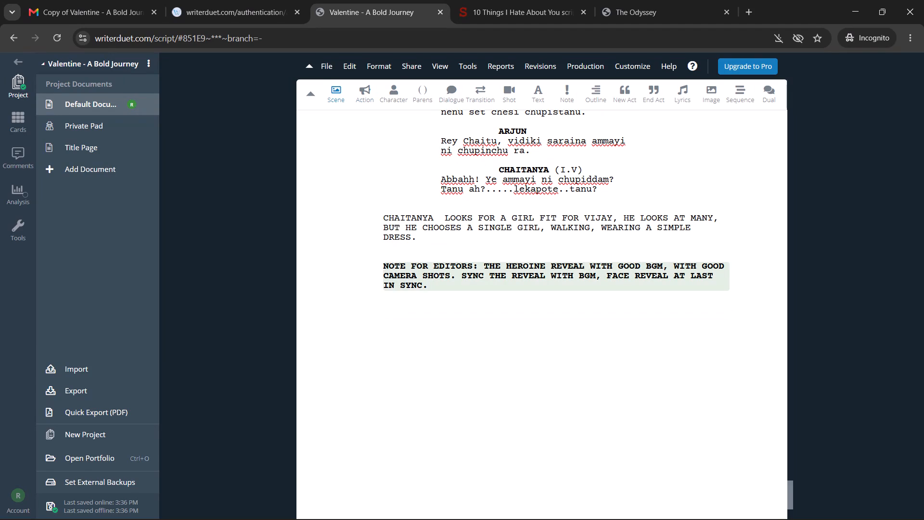
key("Return")
key("ctrl+7")
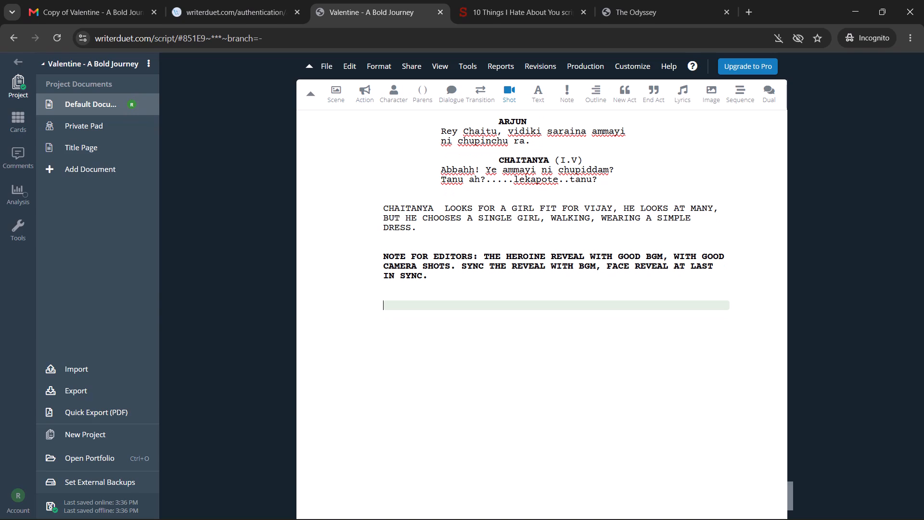
type("camera pans at the heroine")
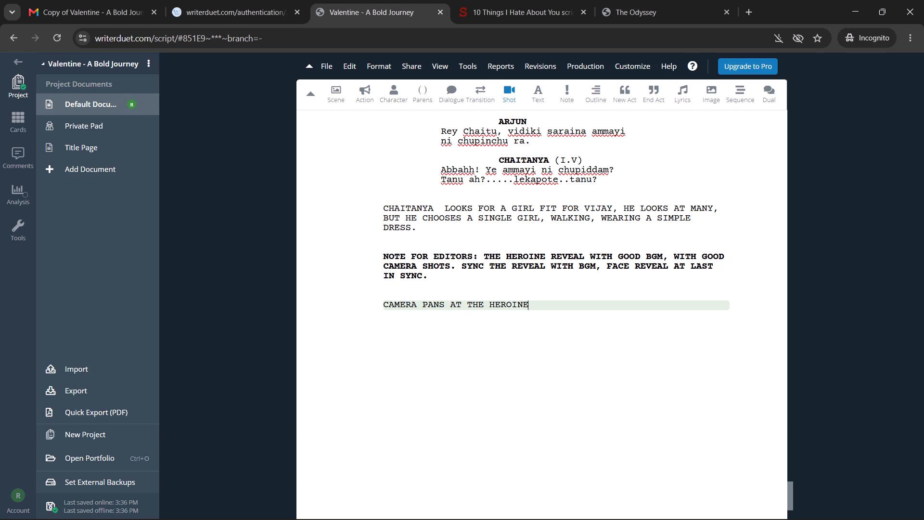
type(", with a dolby shot")
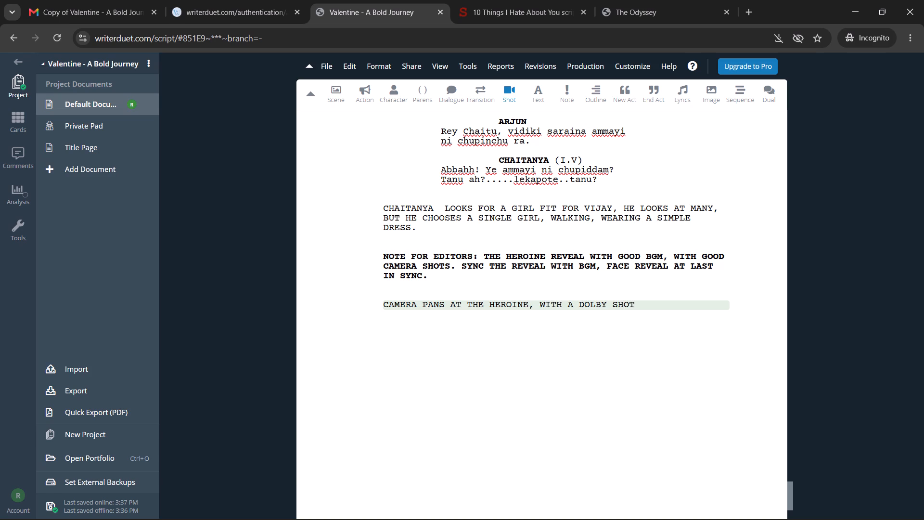
type(",")
key("space")
Complete the shot line with "ARMS, WAVY HAIR, CLOSE UP SHOT." and start a new line below it.
type("at")
key("BackSpace")
type("rms, hair")
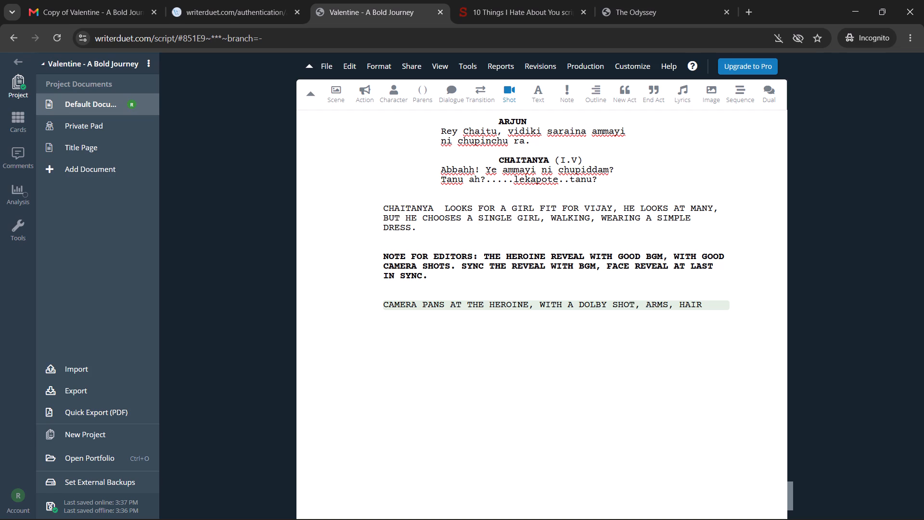
type(",")
key("space")
key("BackSpace")
key("BackSpace")
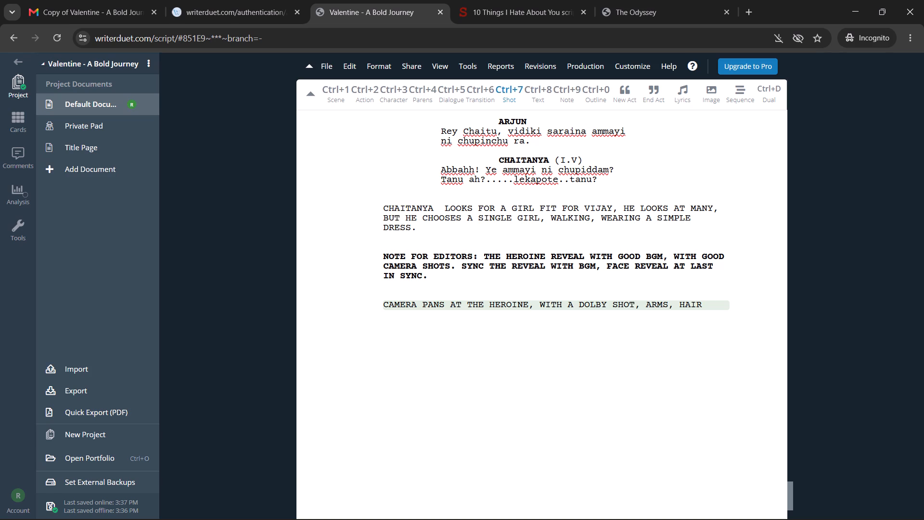
key("ctrl+Left")
type("wavy")
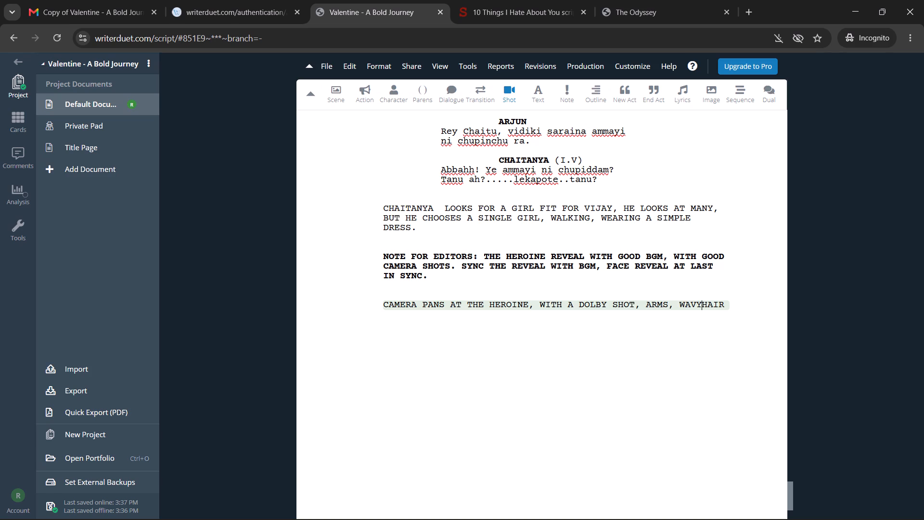
key("space")
key("ctrl+Right")
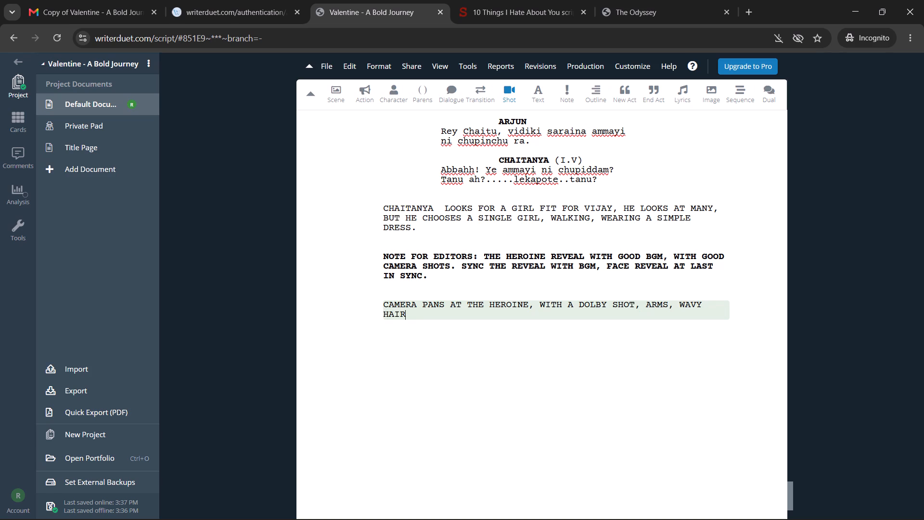
type(", close up shot")
key("period")
key("Return")
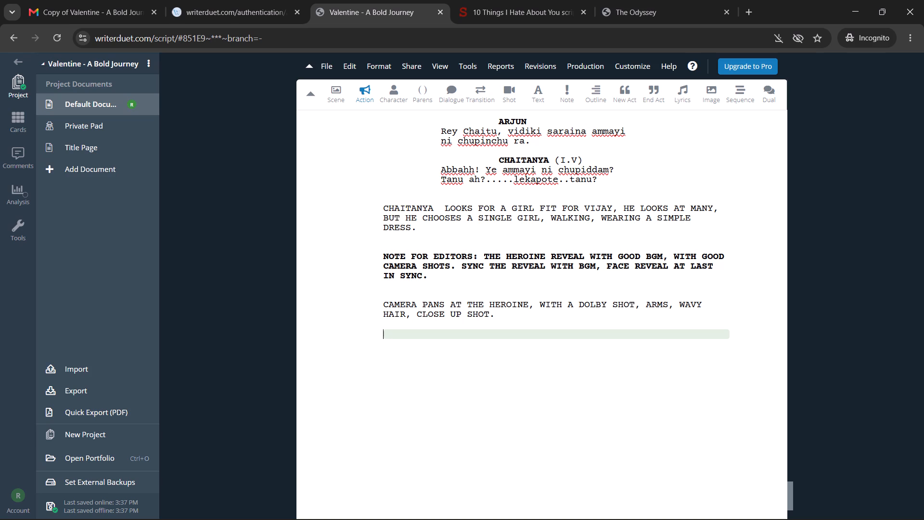
Make the whole shot line bold, from "CAMERA PANS" to "CLOSE UP SHOT.", and go to a new action line below it.
key("Up")
key("ctrl+shift+Up")
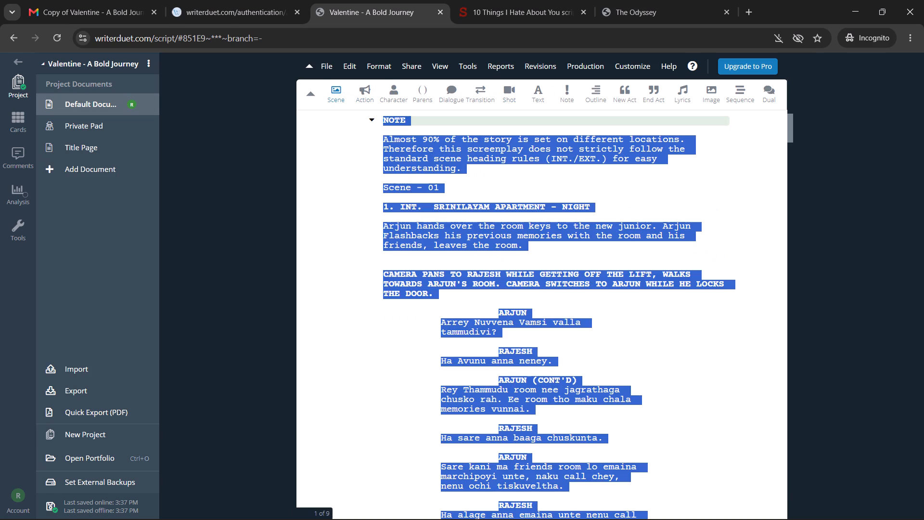
key("Right")
key("Down")
key("Down")
key("Up")
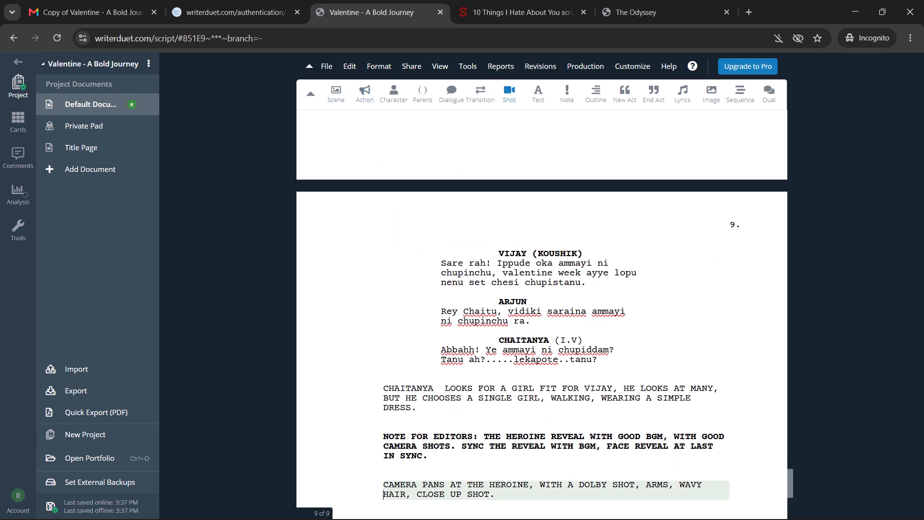
key("shift+Up")
key("shift+Right")
key("shift+Left")
key("shift+Down")
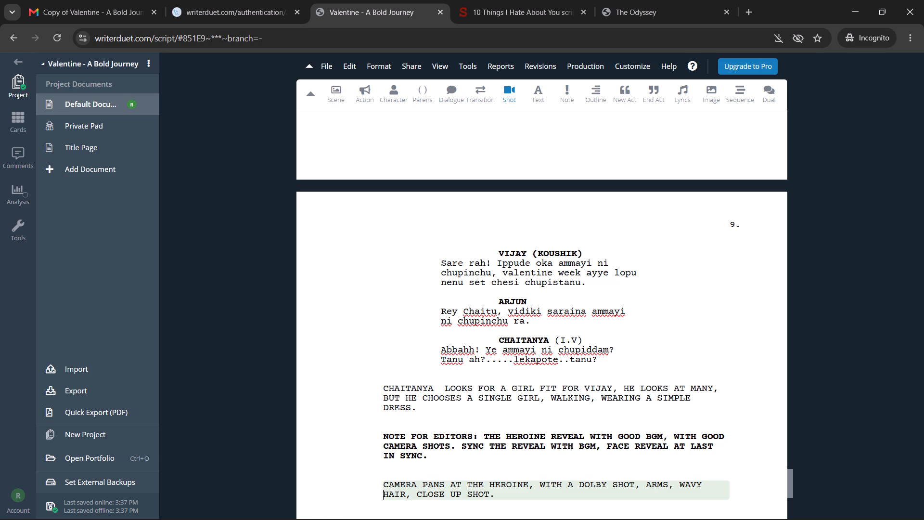
key("ctrl+Right")
key("ctrl+Right")
key("ctrl+Right")
key("ctrl+Right")
key("ctrl+Right")
key("ctrl+Right")
key("shift+Up")
key("shift+Left")
key("shift+Left")
key("shift+Left")
key("shift+Left")
key("shift+Left")
key("shift+Left")
key("shift+Left")
key("shift+Left")
key("shift+Left")
key("shift+Left")
key("shift+Left")
key("shift+Left")
key("shift+Left")
key("shift+Left")
key("shift+Left")
key("shift+Left")
key("shift+Left")
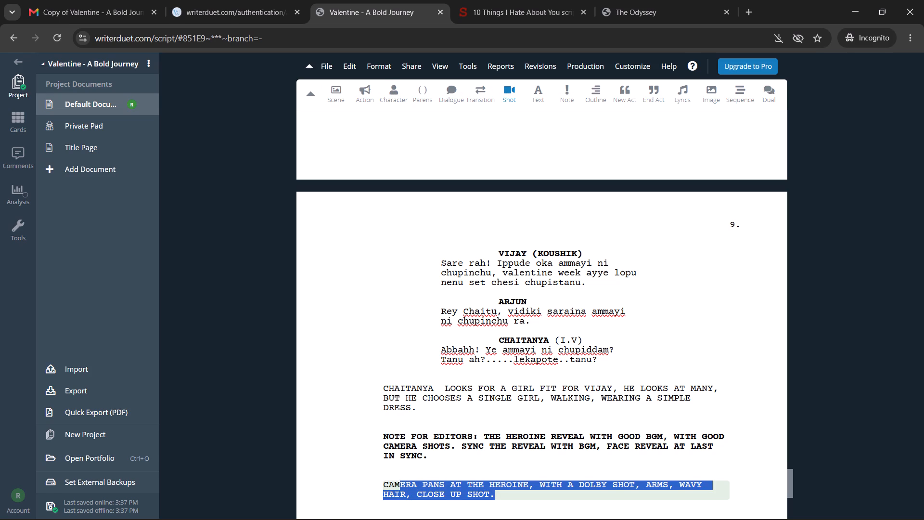
key("shift+Left")
key("shift+Left")
key("shift+Left")
key("ctrl+b")
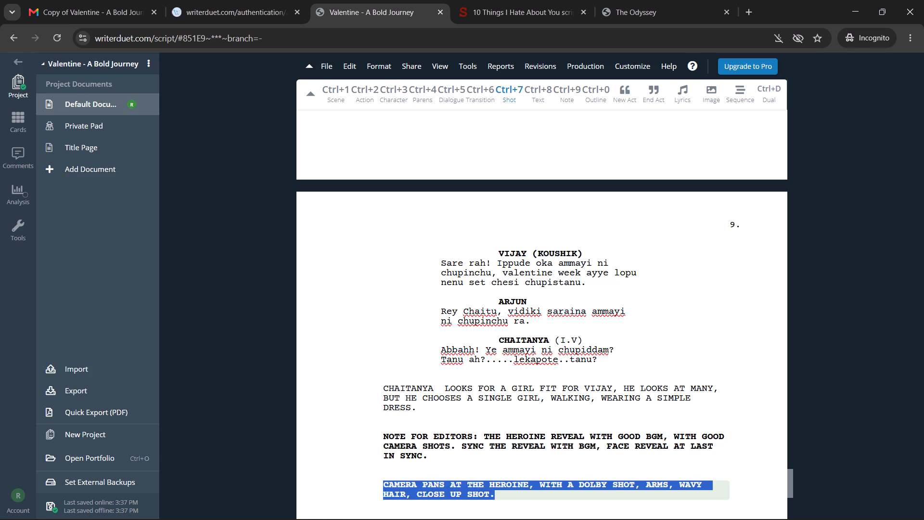
key("Right")
key("Return")
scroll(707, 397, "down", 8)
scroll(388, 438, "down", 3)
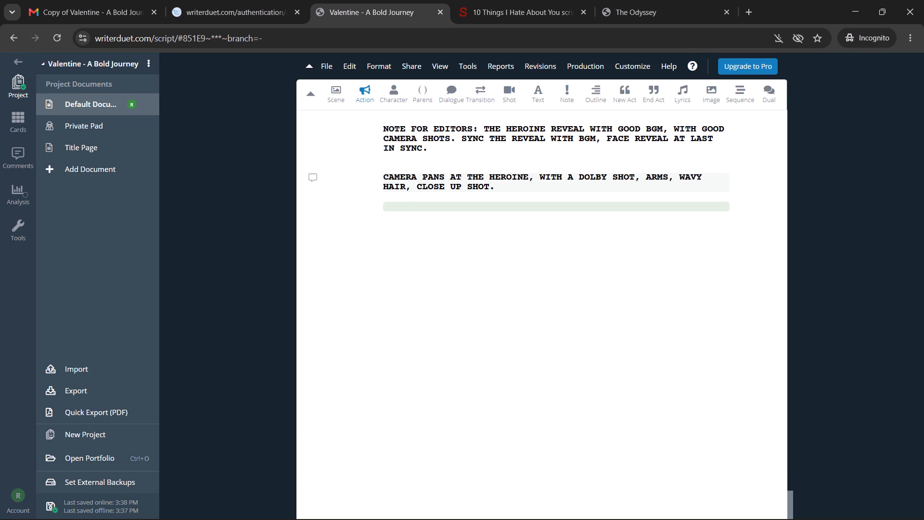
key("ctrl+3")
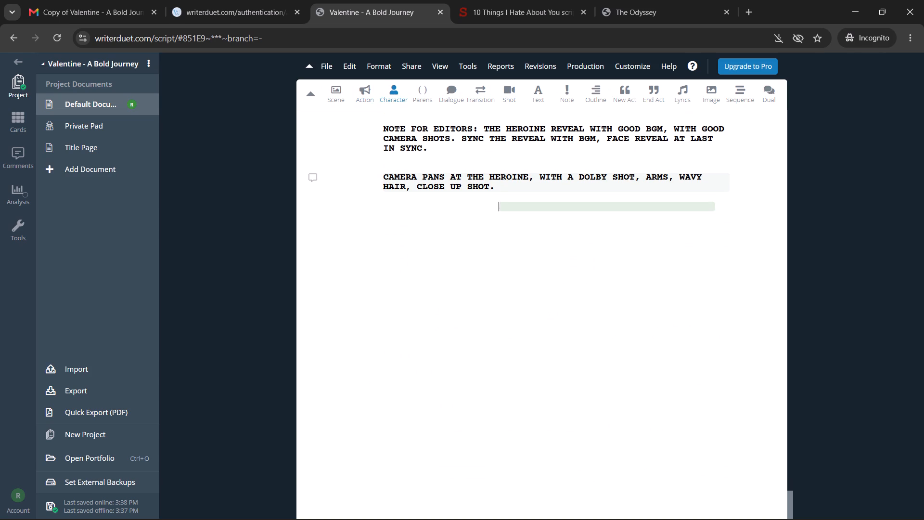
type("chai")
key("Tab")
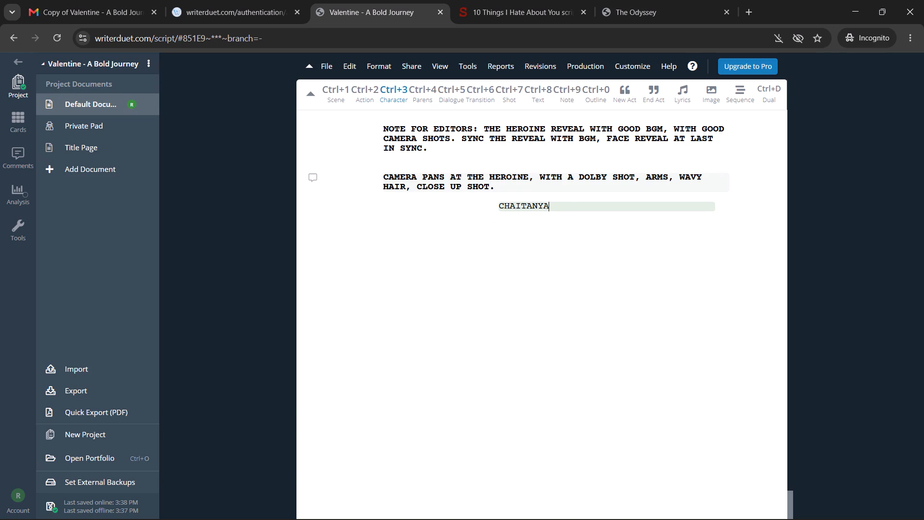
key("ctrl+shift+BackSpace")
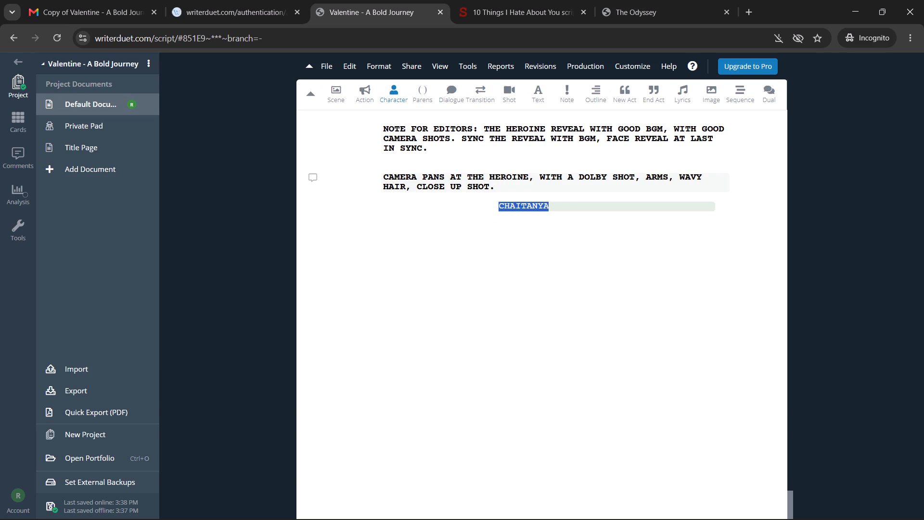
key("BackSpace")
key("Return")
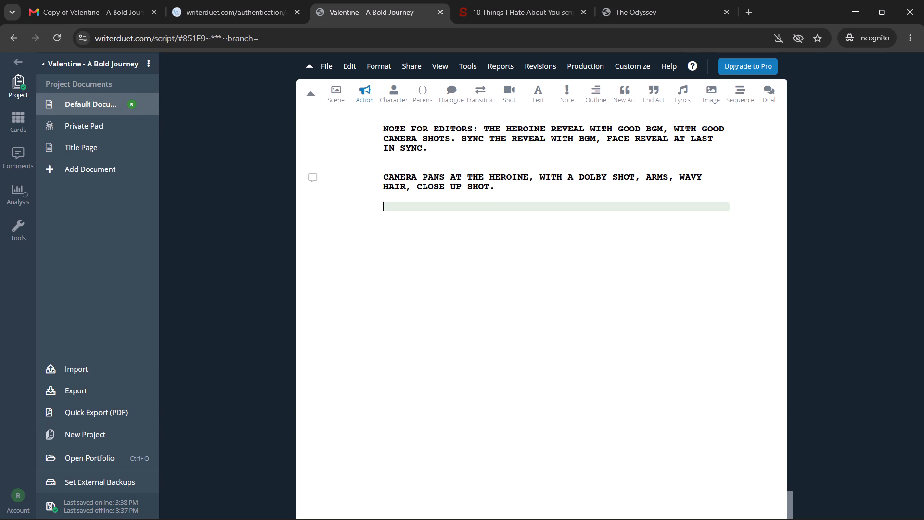
Write a Scene line below the shot: "IN THIS SCENE, THE GIRL IS REVEALED, VIJAY IS OVERWHELMED BY LOOKING AT HE".
key("ctrl+1")
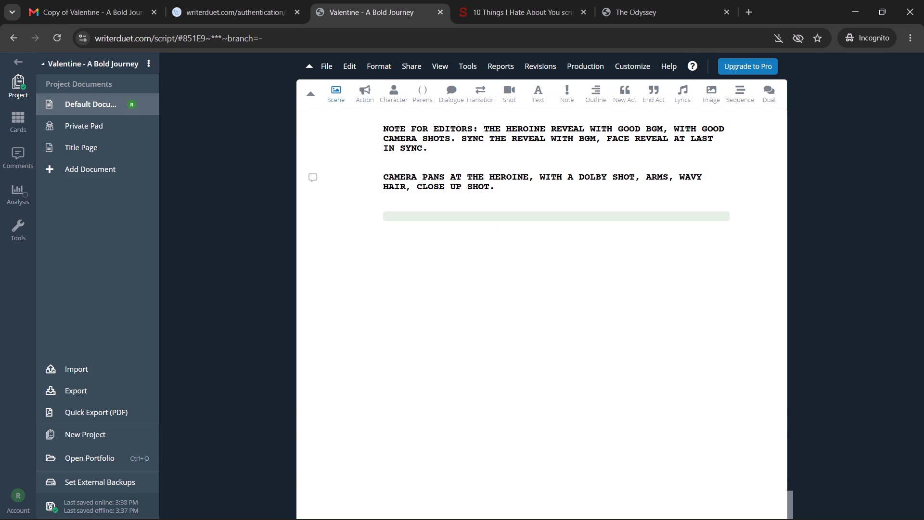
type("In this scene, the girl is revea")
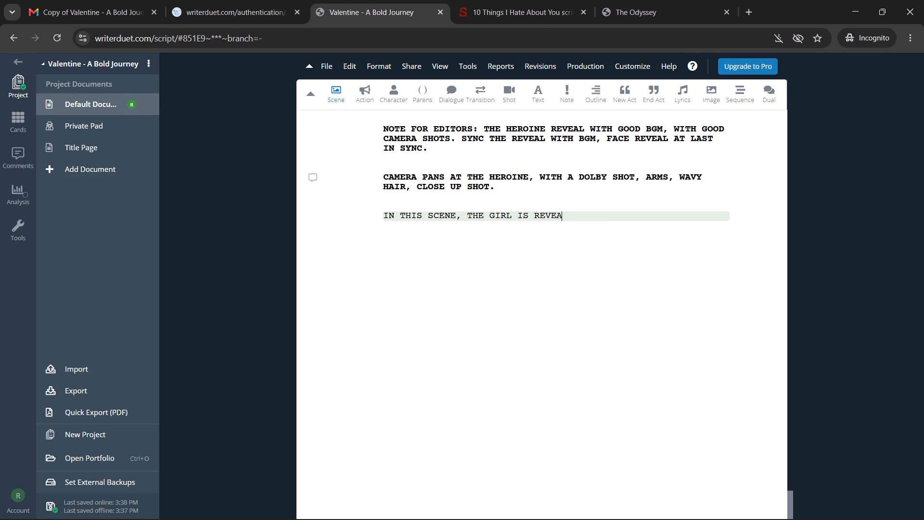
type("led,")
key("space")
type("vijay is")
key("space")
type("ov")
type("erwhelmed with")
key("space")
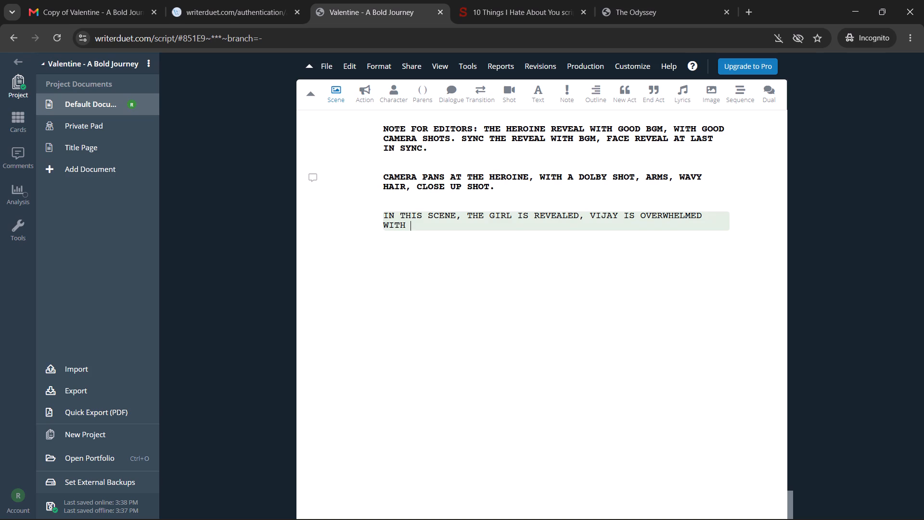
key("ctrl+BackSpace")
type("by k")
key("BackSpace")
type("looking at her")
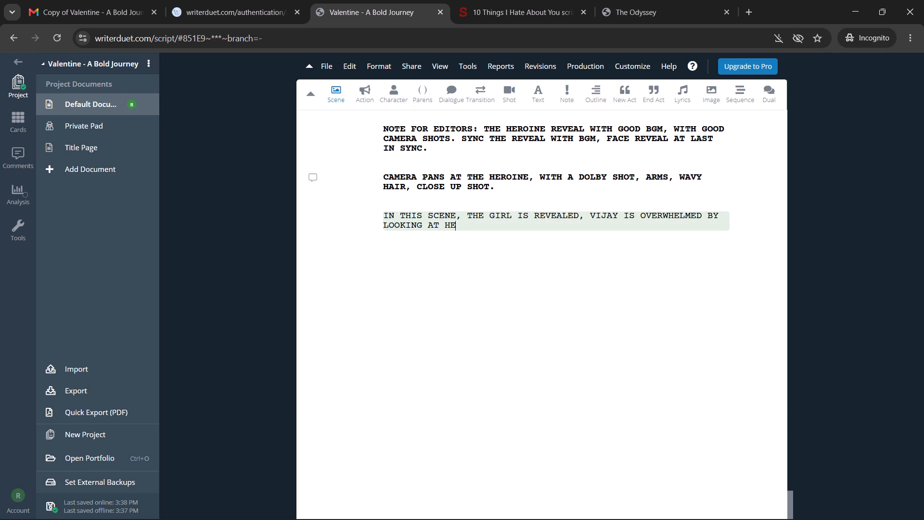
key("BackSpace")
Finish the scene line with ", SO ARE OTHERS, THEY PRAISE CHAITANYA FOR THAT." and start a new action line below it.
type(", d")
key("BackSpace")
type("so are others")
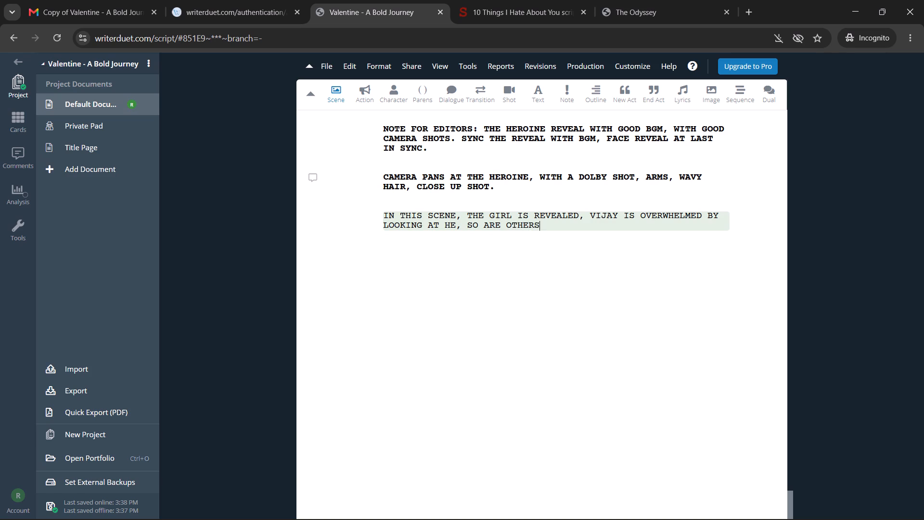
key("space")
key("BackSpace")
type(", they praise")
key("space")
key("c")
type("haitanya for")
key("space")
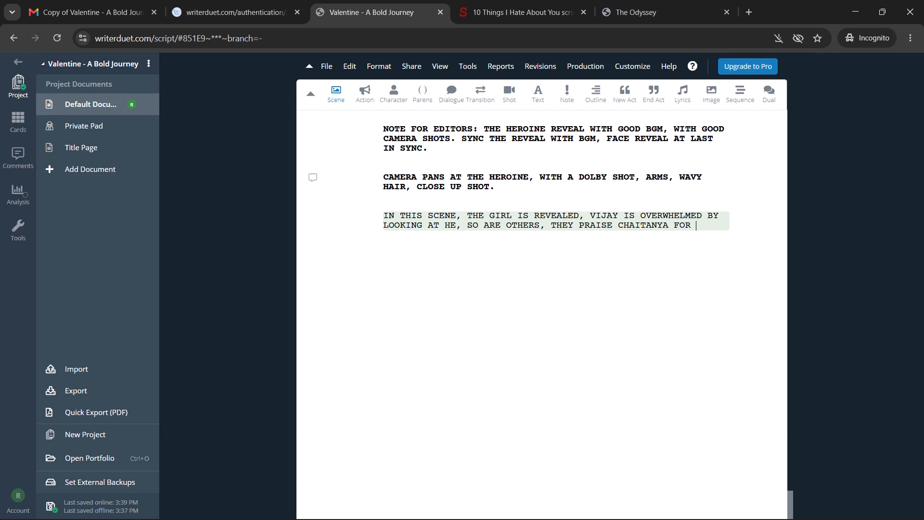
type("doi")
key("ctrl+BackSpace")
type("that")
key("period")
key("Return")
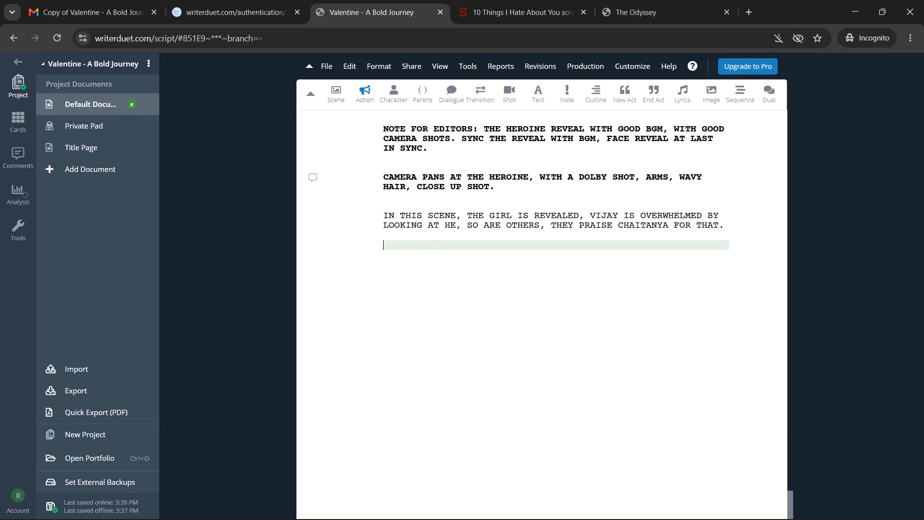
Correct "LOOKING AT HE" to "LOOKING AT HER" in the scene line and start a new Character line below it.
key("ctrl+3")
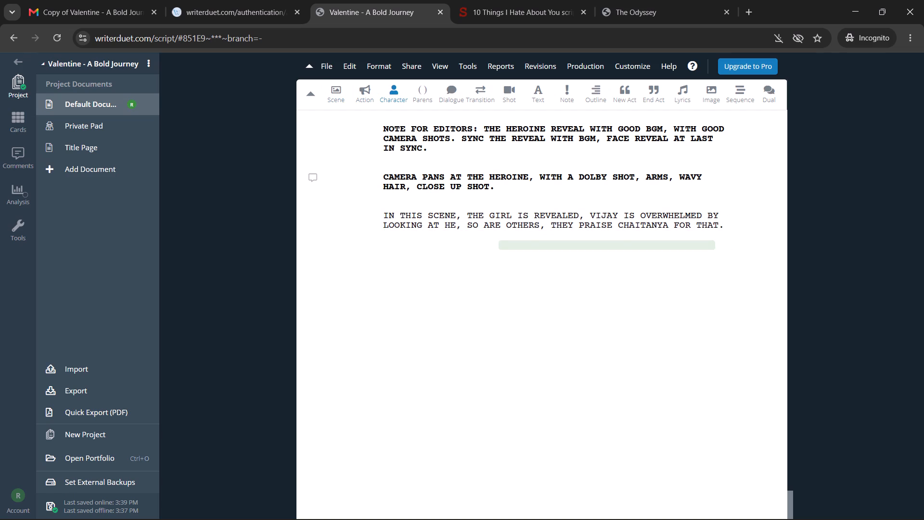
key("Up")
key("Left")
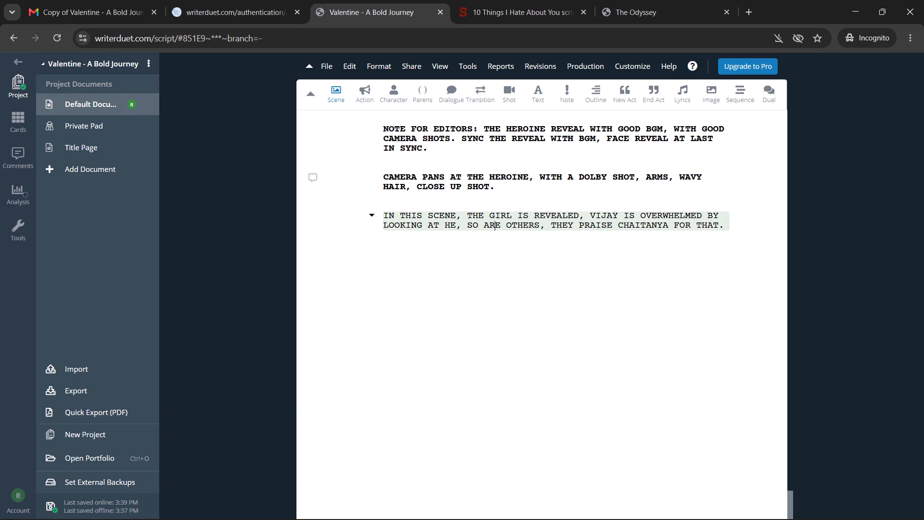
key("Left")
key("Left")
key("Left")
key("Left")
key("Left")
key("Left")
key("Left")
key("r")
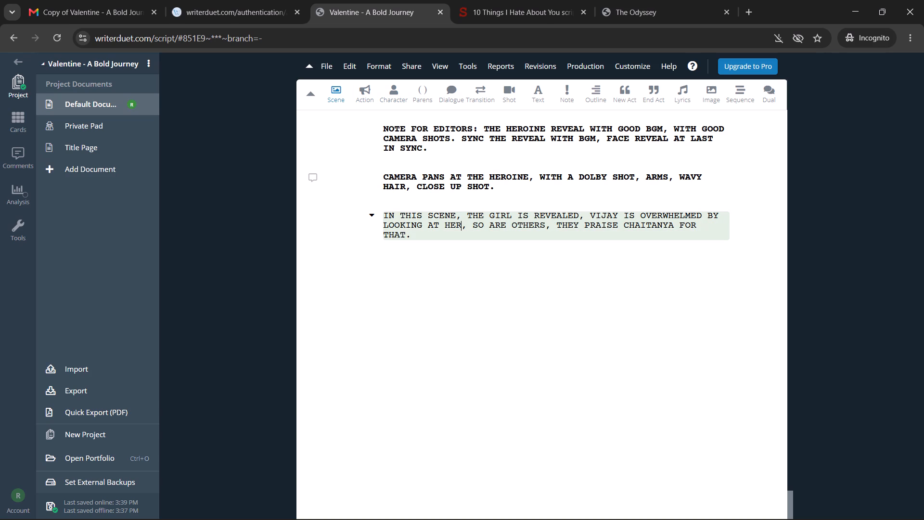
key("Down")
key("Return")
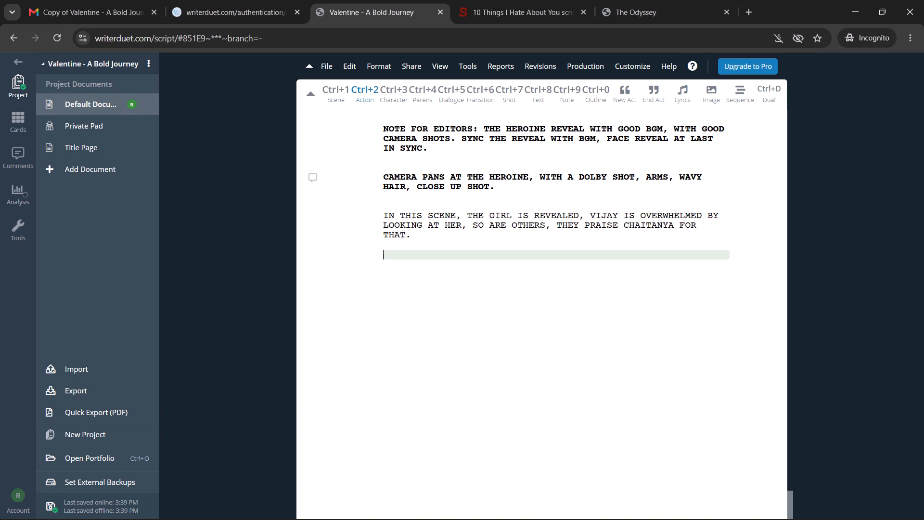
key("ctrl+3")
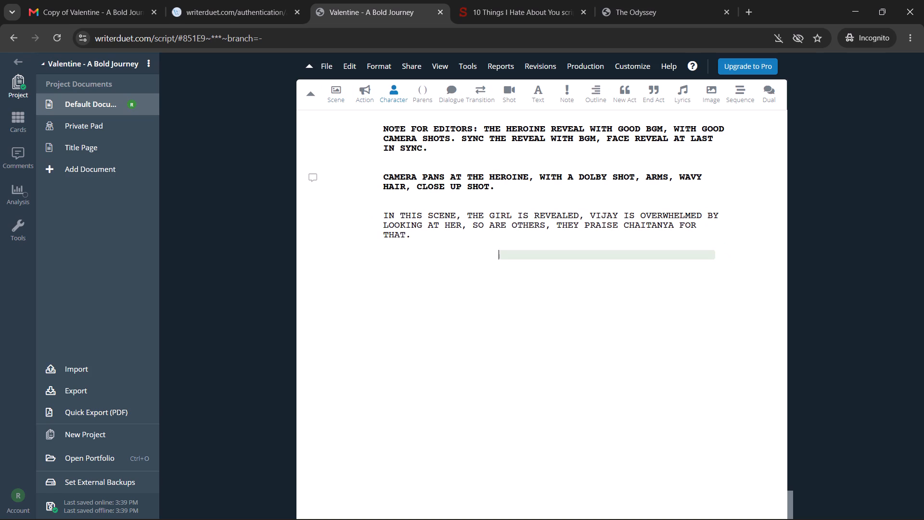
Reread the canteen scene from the switch back to the past on page 8 through the heroine's reveal on page 9.
scroll(433, 334, "up", 1)
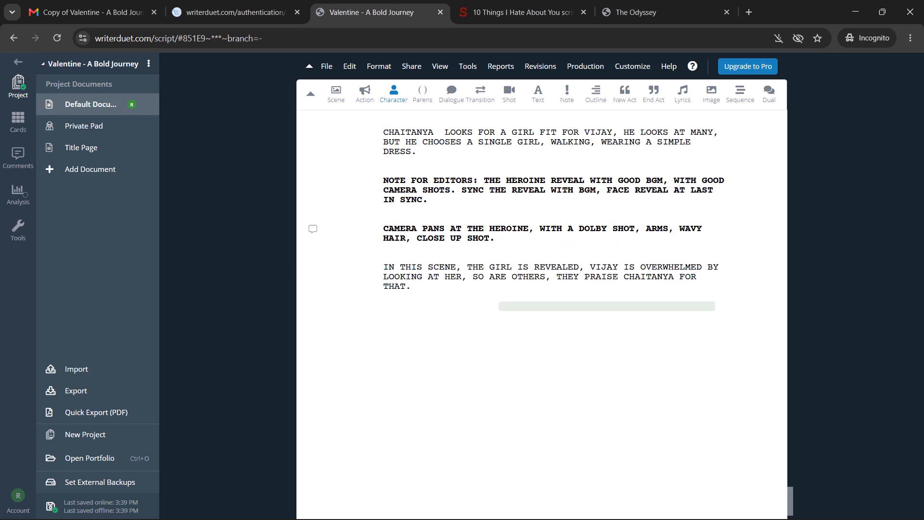
scroll(433, 334, "up", 3)
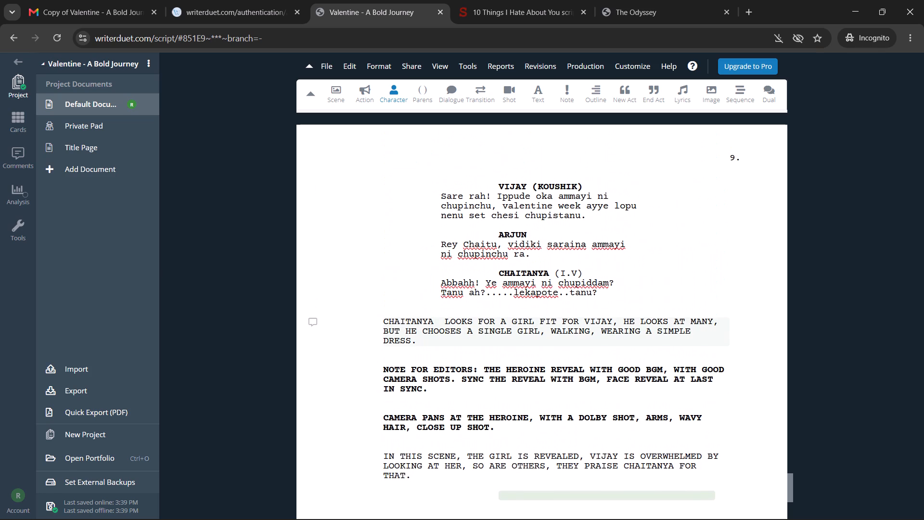
scroll(744, 305, "up", 7)
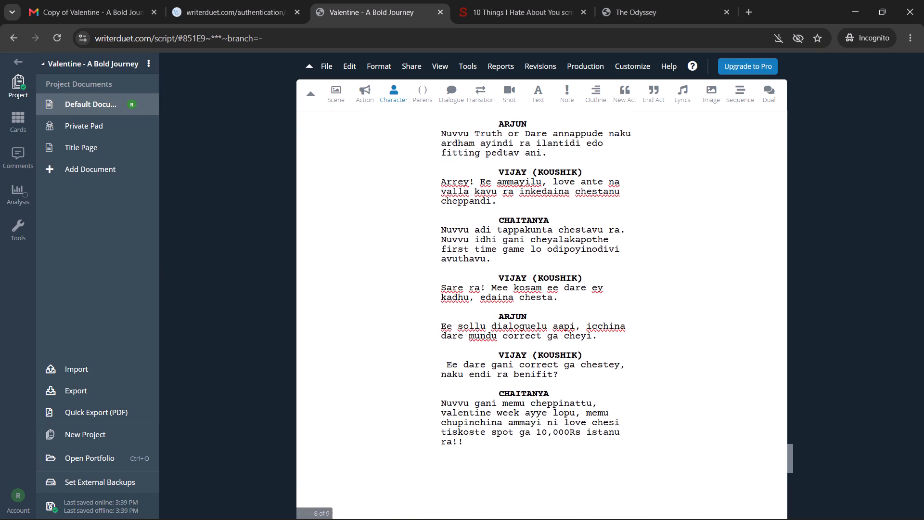
scroll(744, 305, "up", 7)
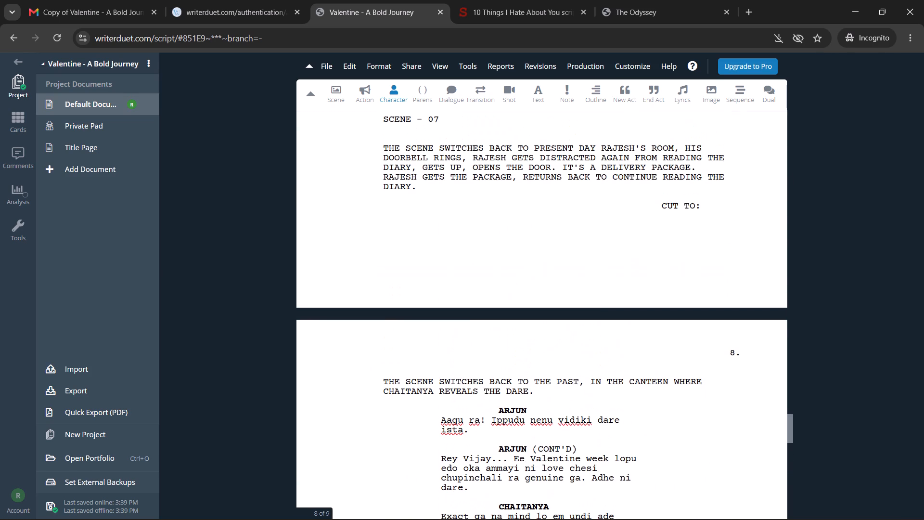
scroll(380, 368, "down", 1)
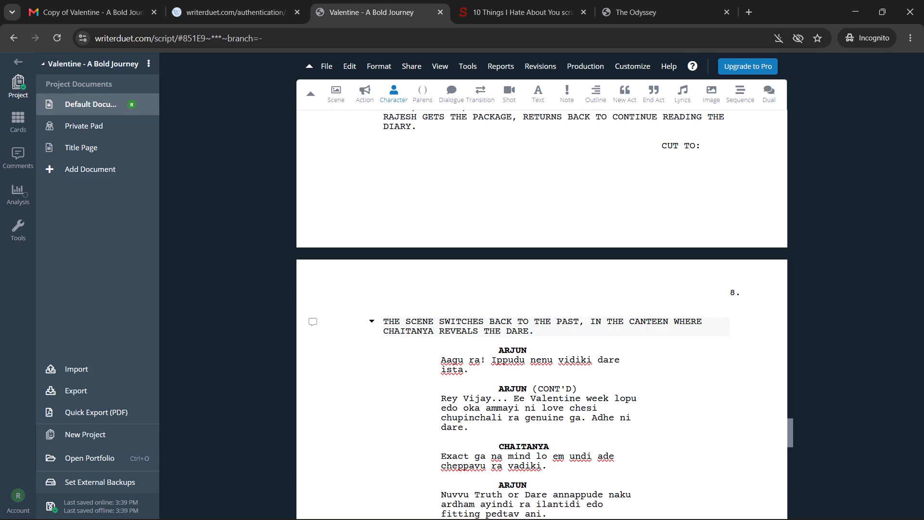
scroll(756, 313, "down", 1)
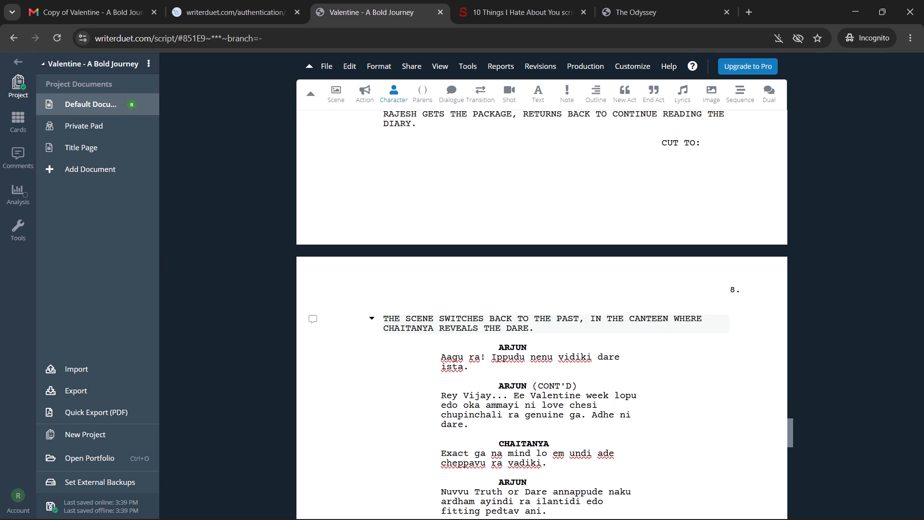
scroll(756, 313, "down", 2)
left_click(756, 312)
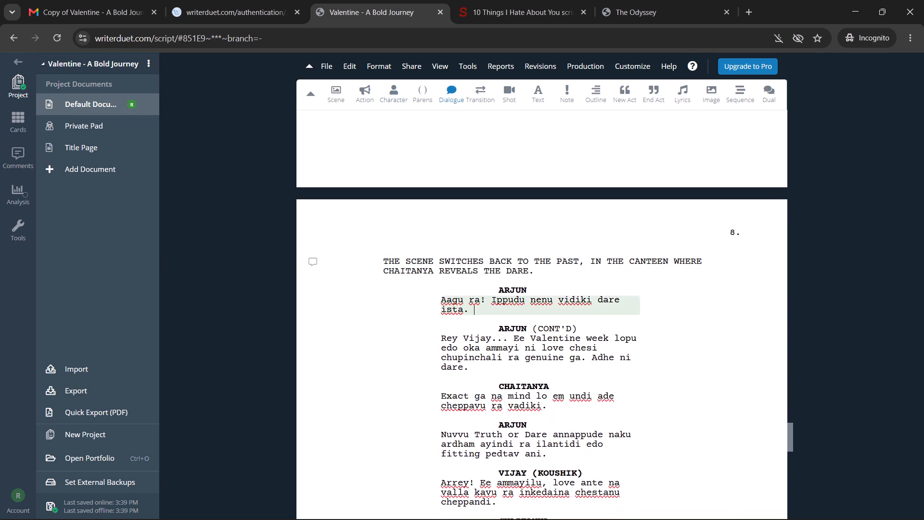
scroll(756, 312, "down", 2)
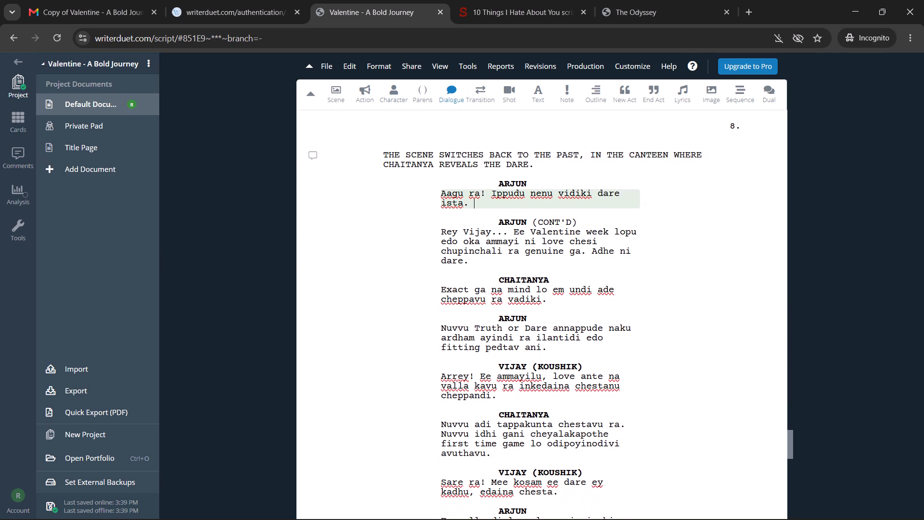
scroll(756, 312, "down", 2)
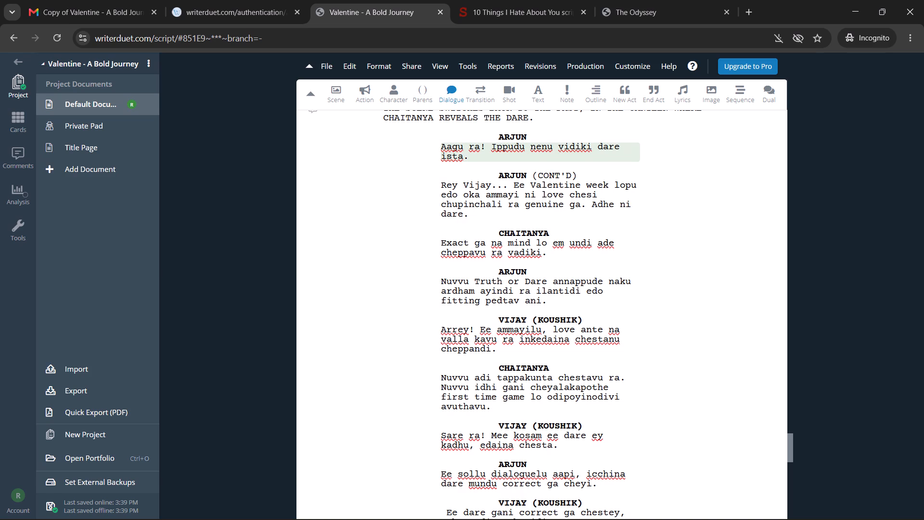
scroll(756, 312, "down", 1)
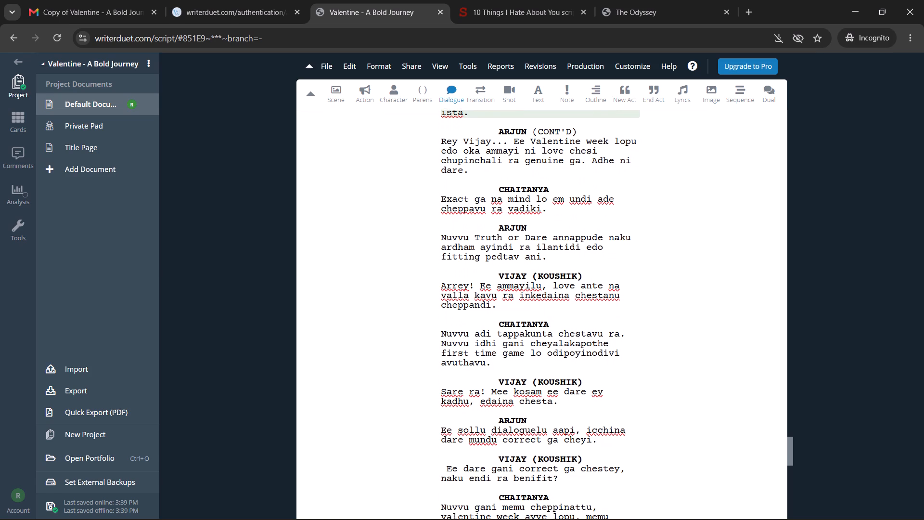
scroll(757, 304, "down", 2)
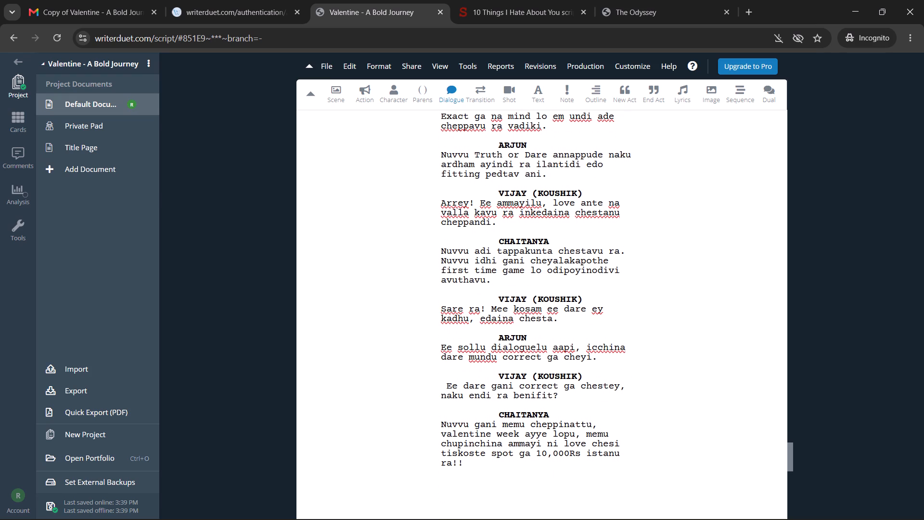
scroll(758, 295, "down", 2)
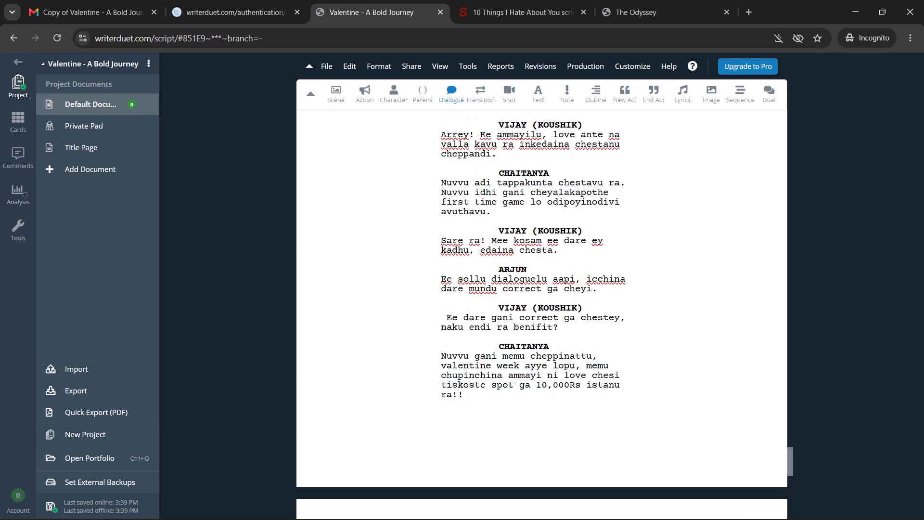
scroll(758, 295, "down", 1)
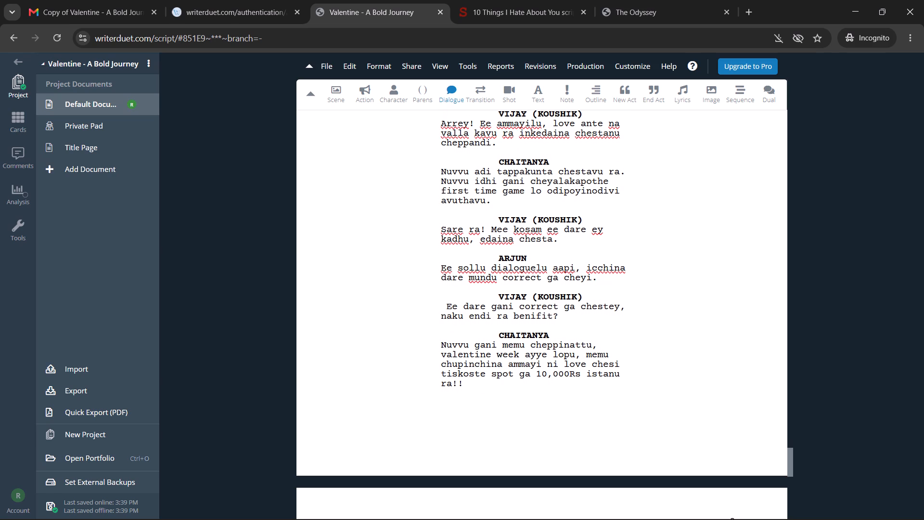
scroll(758, 295, "down", 3)
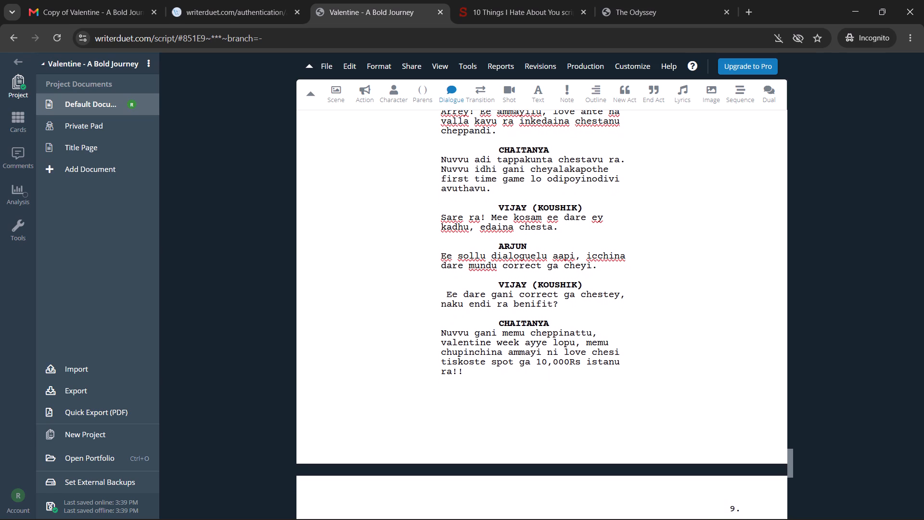
scroll(758, 294, "down", 3)
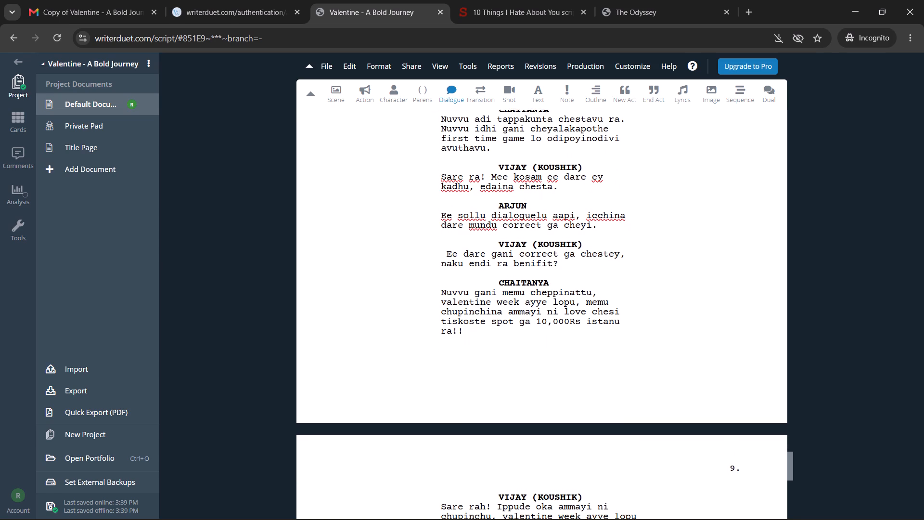
scroll(758, 293, "down", 1)
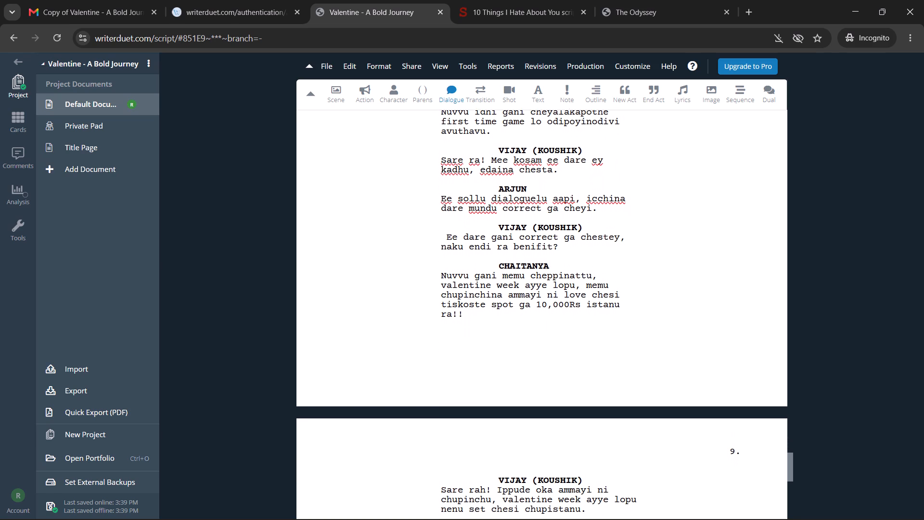
scroll(758, 293, "down", 1)
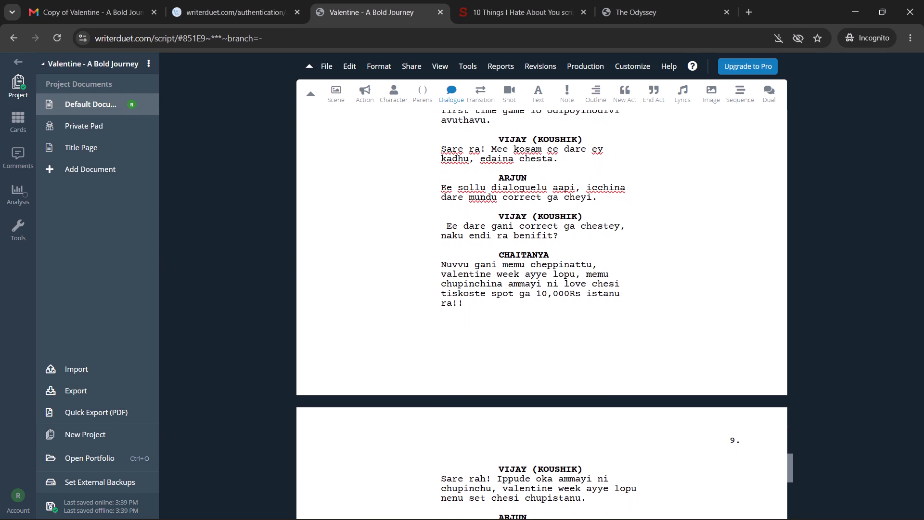
scroll(758, 293, "down", 3)
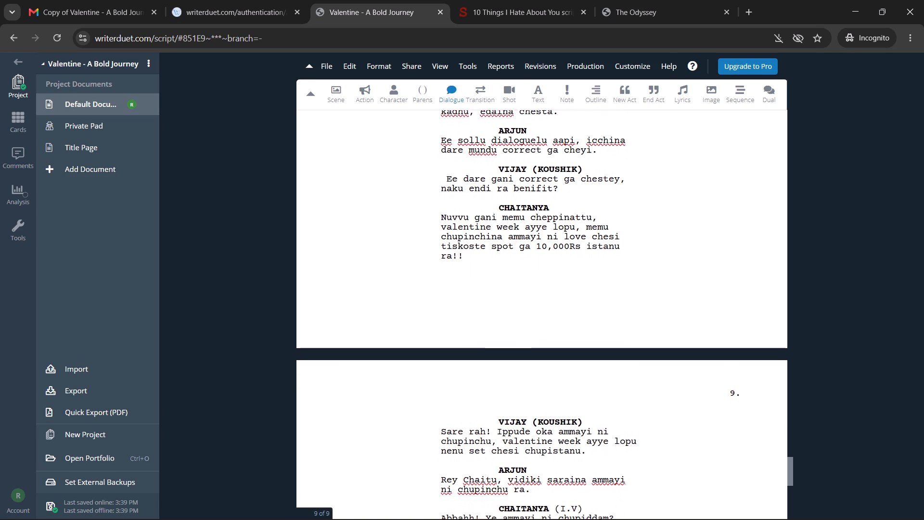
scroll(758, 293, "down", 2)
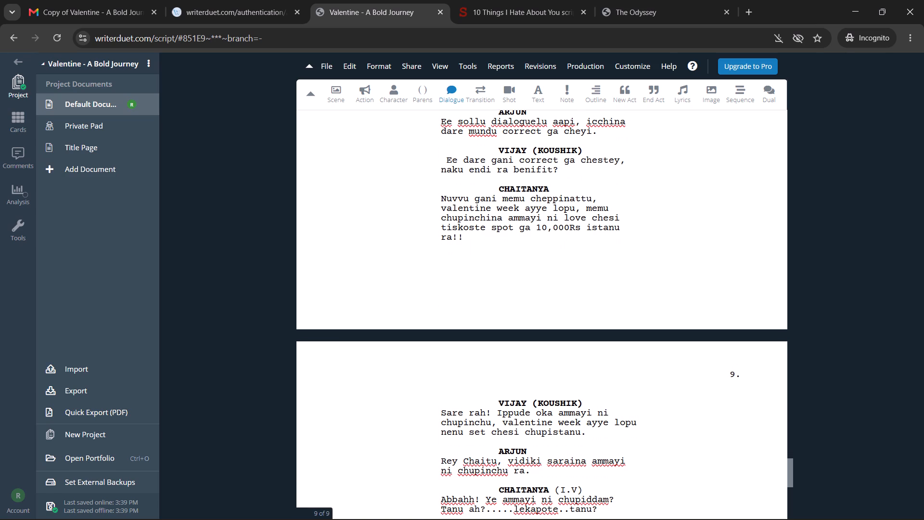
scroll(758, 293, "down", 1)
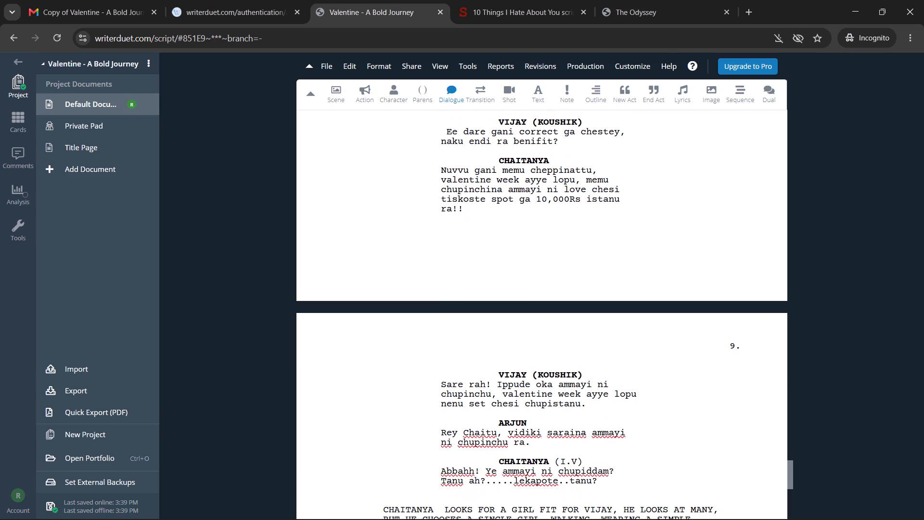
scroll(758, 293, "down", 2)
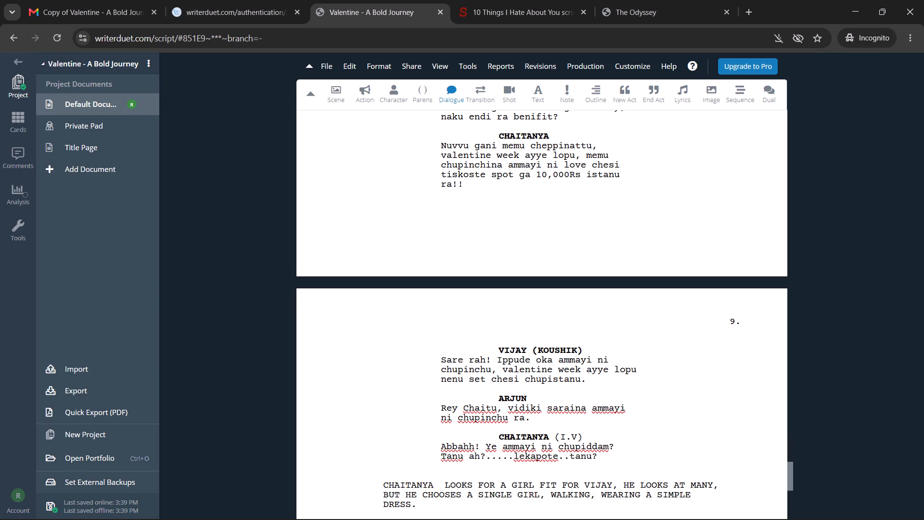
scroll(758, 293, "down", 3)
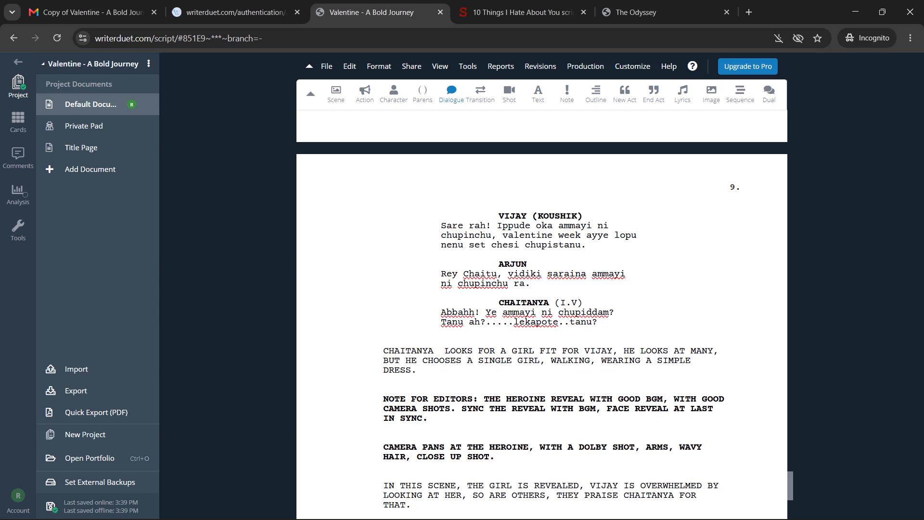
scroll(758, 293, "down", 1)
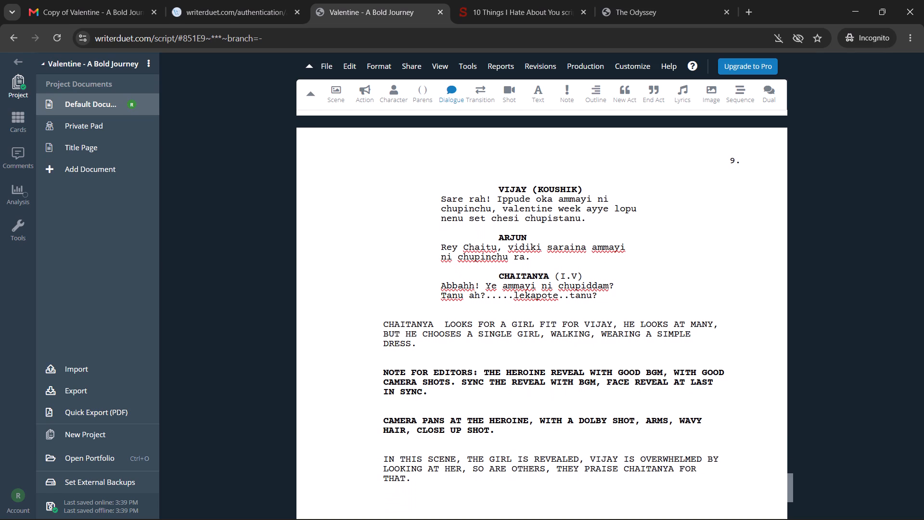
scroll(758, 293, "down", 2)
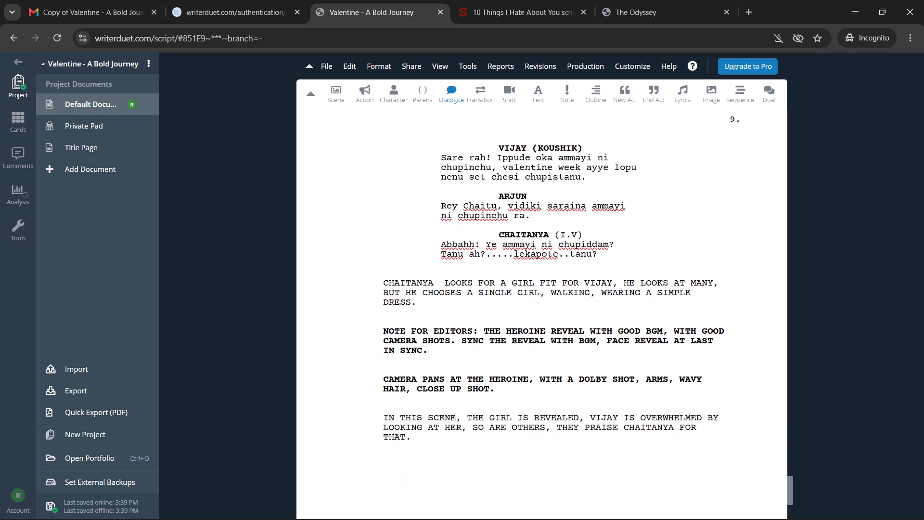
scroll(758, 293, "down", 1)
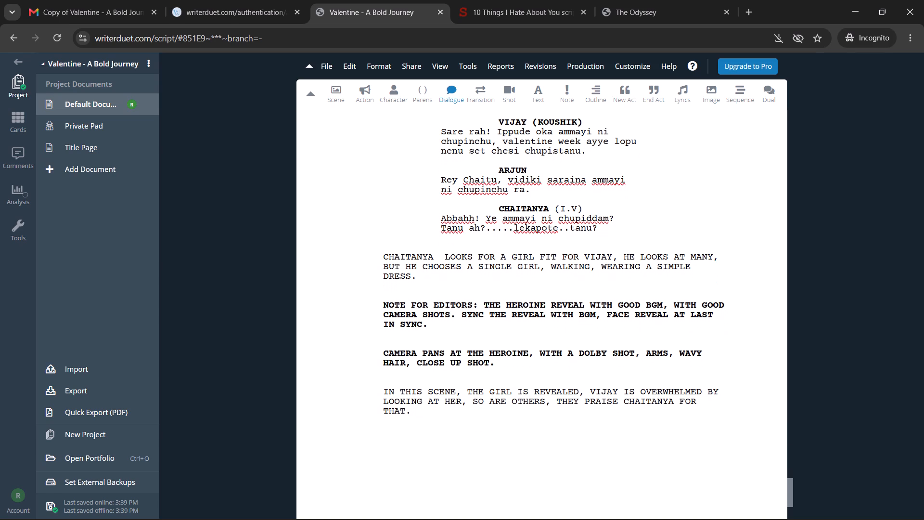
scroll(758, 293, "down", 2)
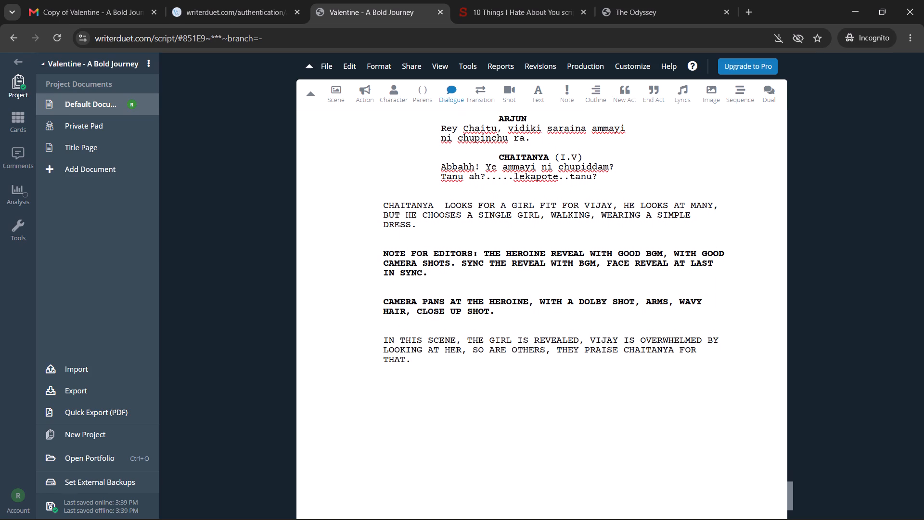
scroll(758, 293, "down", 1)
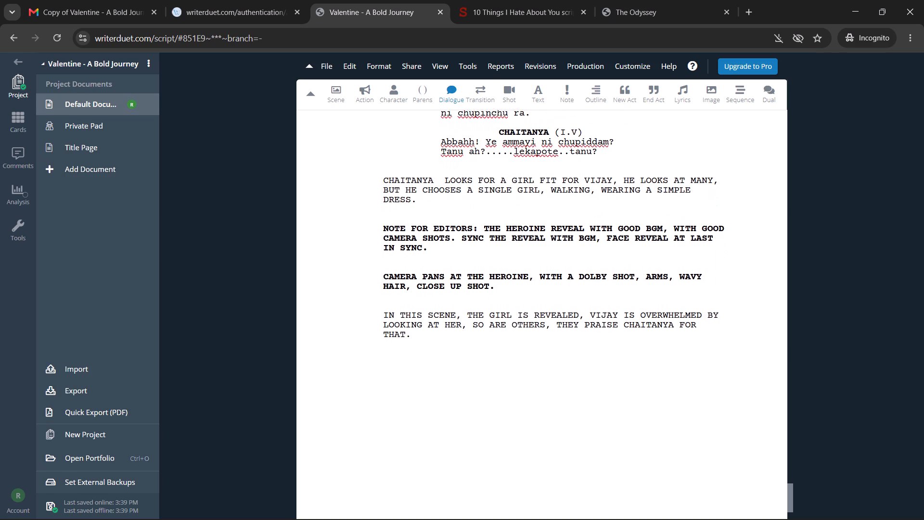
scroll(758, 293, "down", 1)
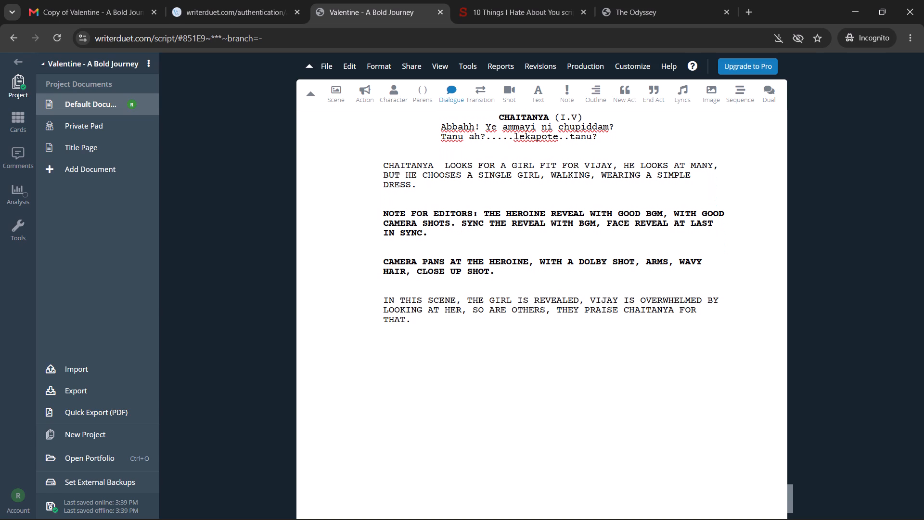
Move the insertion point down from the page 8 dialogue to the empty line below the scene line ending page 9.
scroll(758, 293, "down", 2)
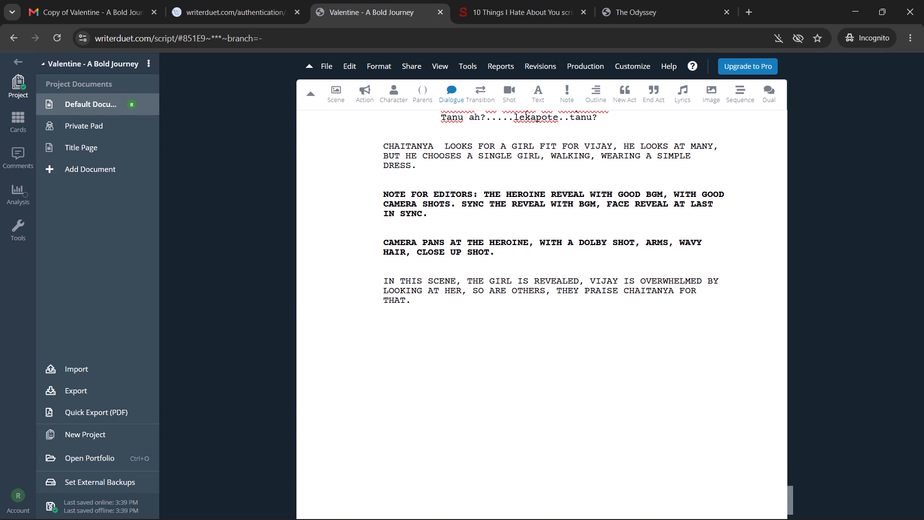
scroll(758, 293, "down", 2)
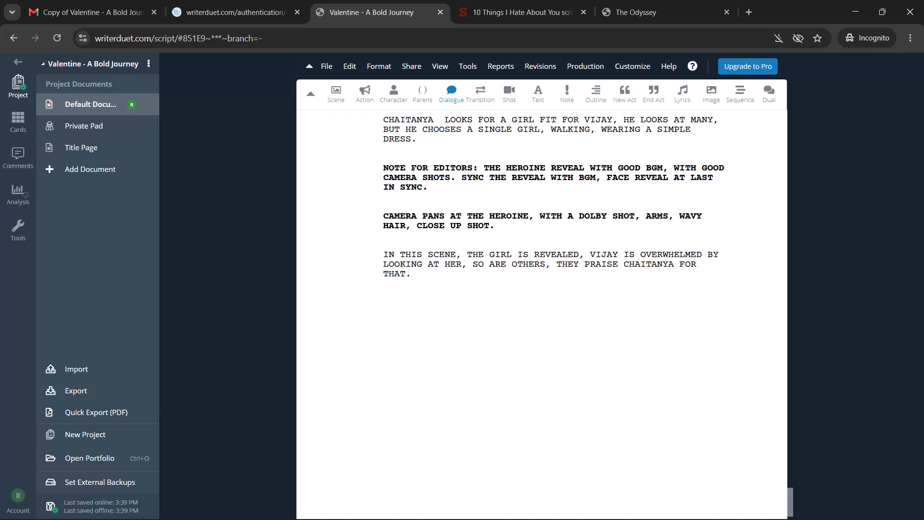
scroll(758, 293, "down", 1)
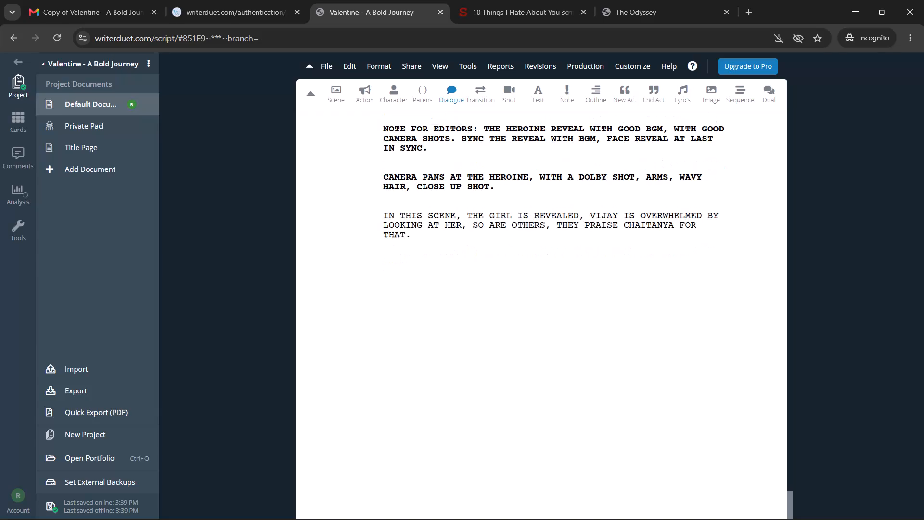
scroll(758, 293, "down", 1)
key("Down")
key("Down")
key("Down")
key("Down")
key("Down")
key("Down")
key("Down")
key("Down")
key("Down")
key("Down")
key("Down")
key("Down")
key("Down")
key("Down")
key("Down")
key("Down")
key("Down")
key("Down")
key("Down")
key("Down")
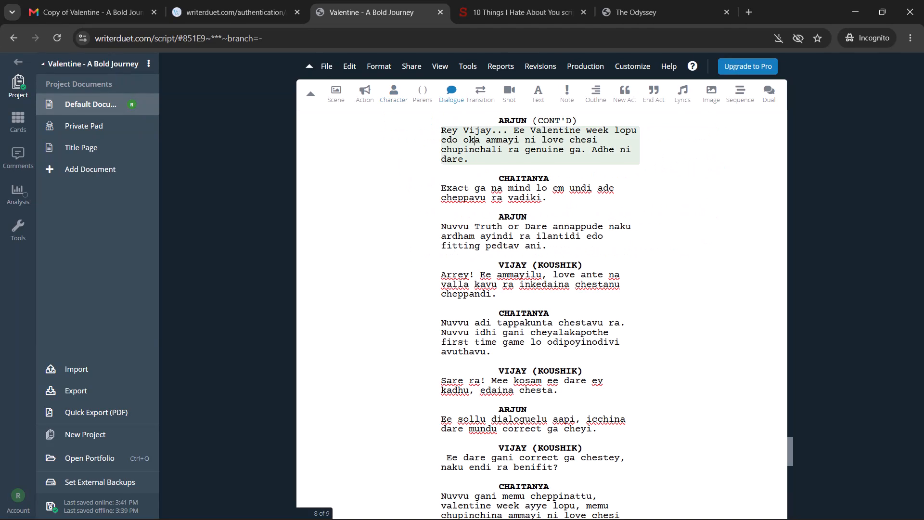
key("Escape")
key("Escape")
key("Escape")
key("Escape")
key("Escape")
key("Escape")
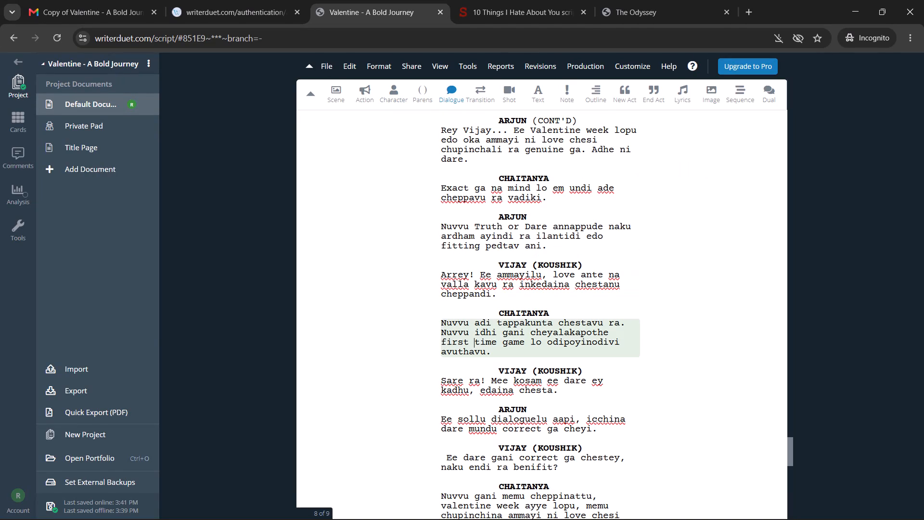
key("Down")
key("Down")
key("Down")
key("Down")
key("Down")
key("Down")
key("Down")
key("Down")
key("Down")
key("Down")
key("Down")
key("Down")
key("Down")
key("Down")
key("Down")
key("Down")
key("Down")
key("Down")
key("Down")
key("Down")
key("Down")
key("Down")
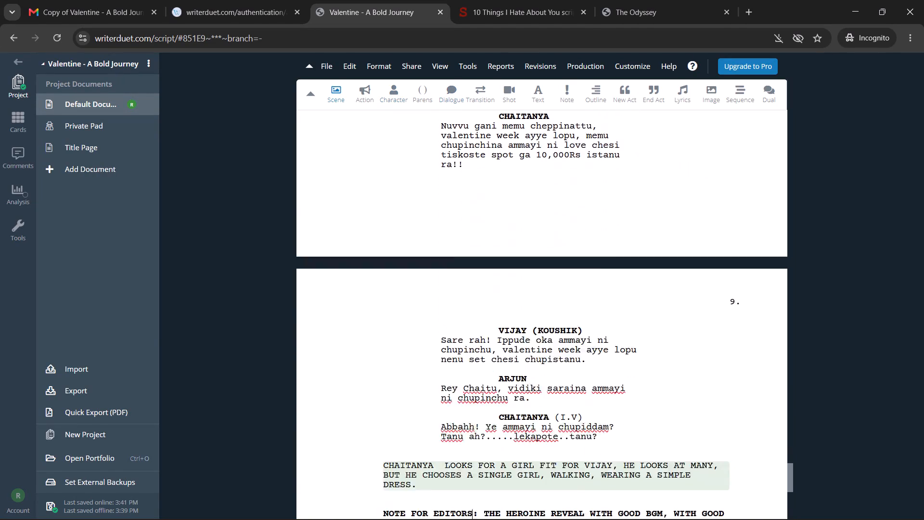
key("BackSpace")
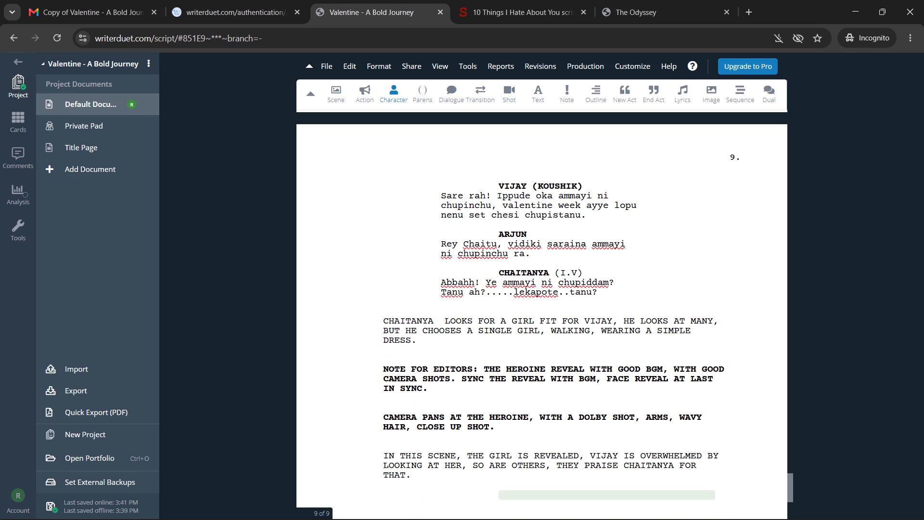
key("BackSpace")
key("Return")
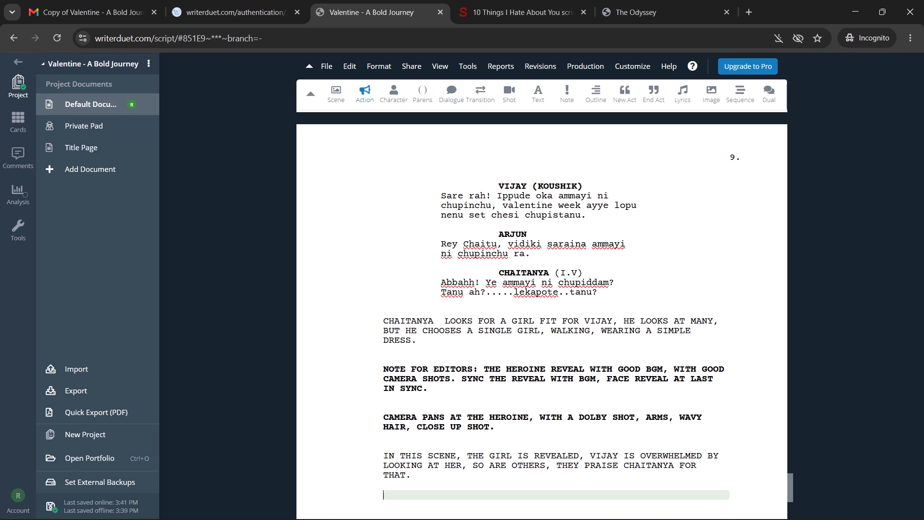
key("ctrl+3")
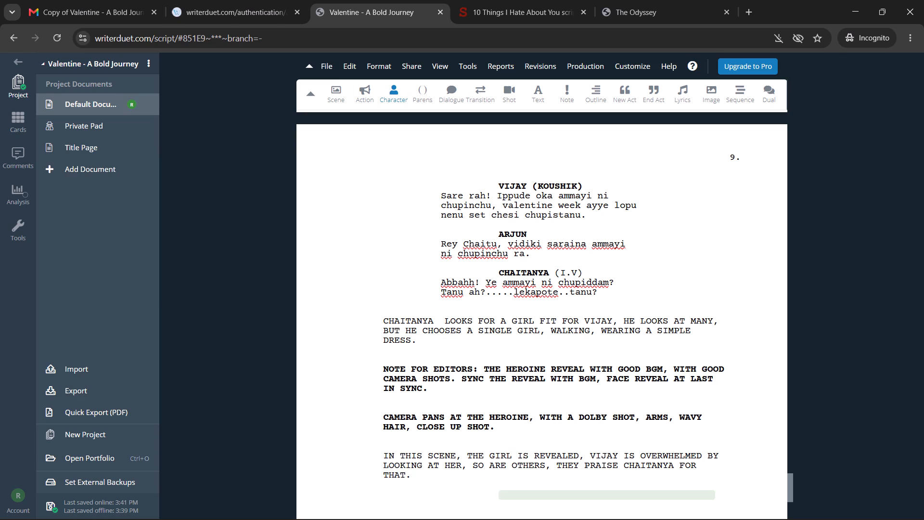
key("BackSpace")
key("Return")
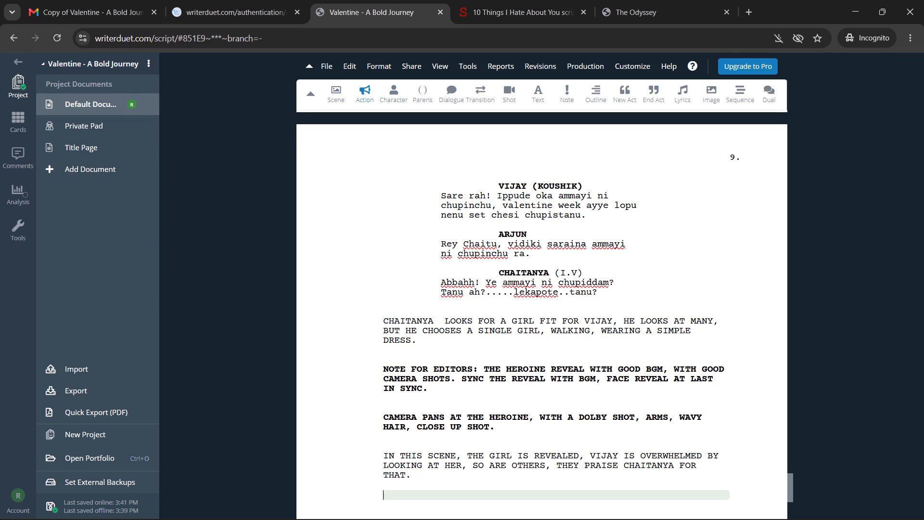
Add a bold CHAITANYA character cue below the scene line and start its dialogue line.
key("ctrl+3")
type("cha")
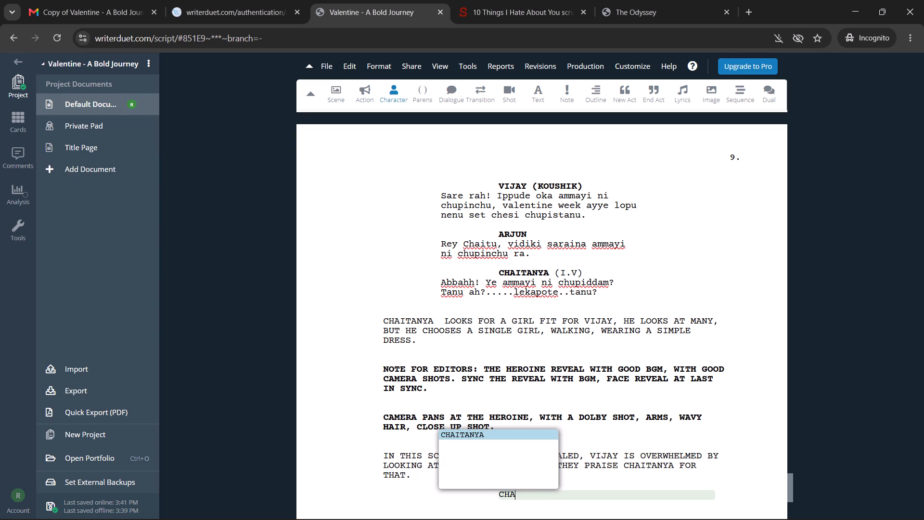
key("Tab")
key("ctrl+shift+Left")
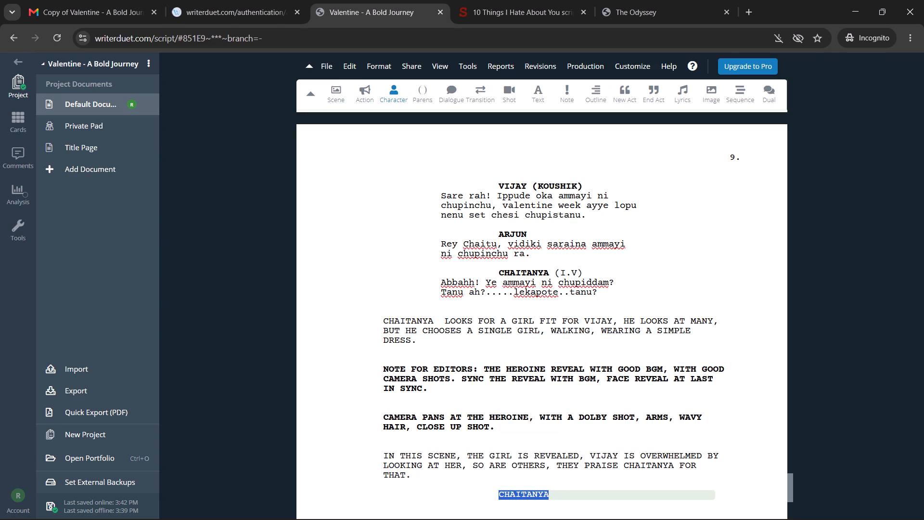
key("ctrl+b")
key("Right")
key("Return")
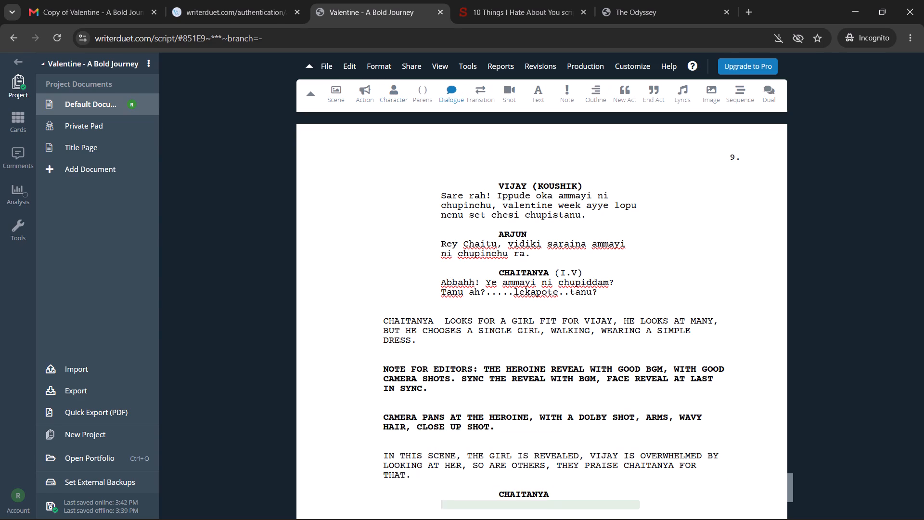
Write Chaitanya's dialogue: "Tanu ey rah. Niku istunna dare...!!".
type("Tanu ey rah")
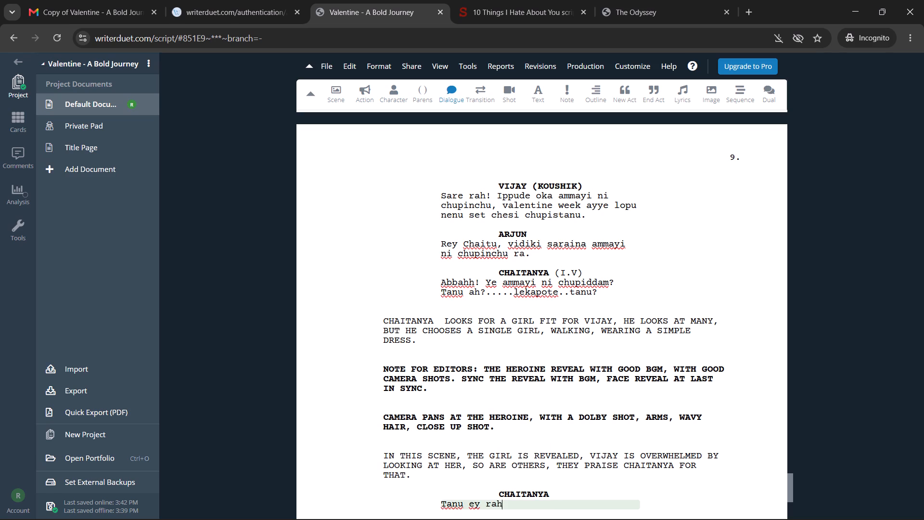
type(". Niku isti")
key("BackSpace")
type("unna dare")
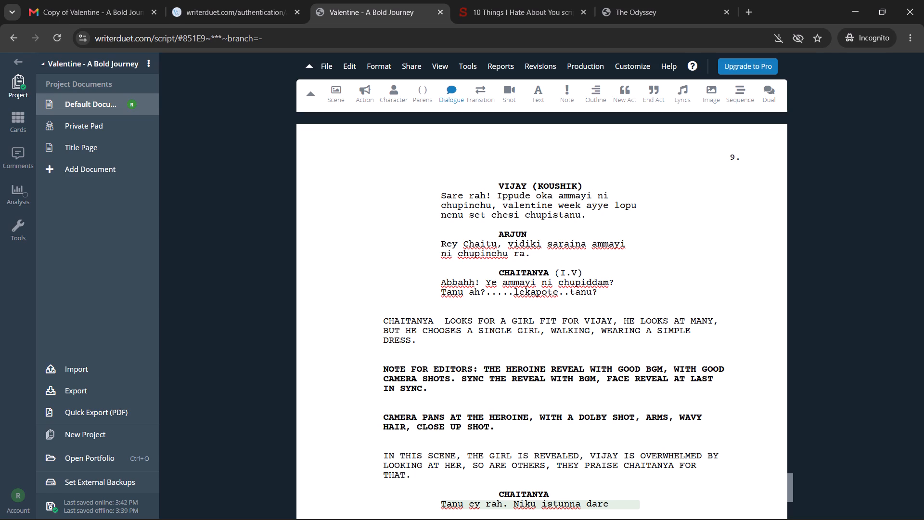
key("period")
type("..!!")
Add a bold ARJUN character cue below Chaitanya's dialogue and start its dialogue line.
scroll(758, 293, "down", 5)
key("Return")
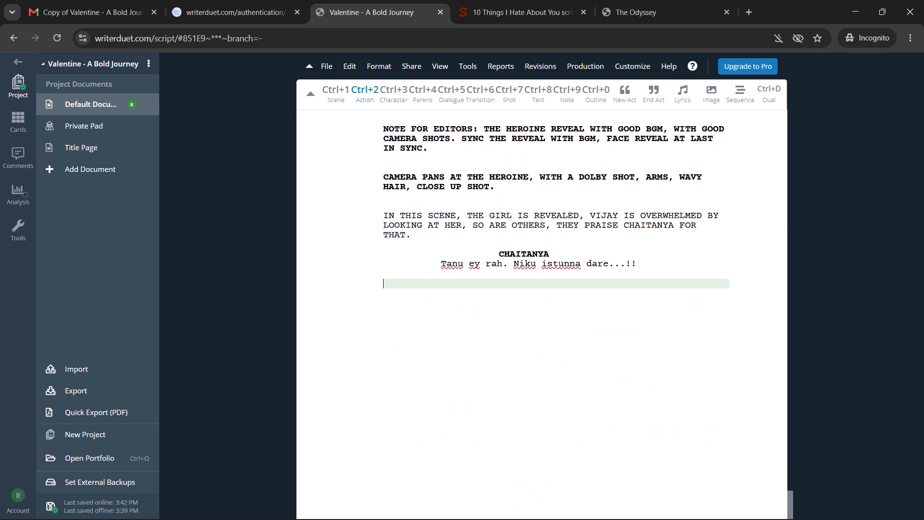
key("ctrl+3")
type("Ar")
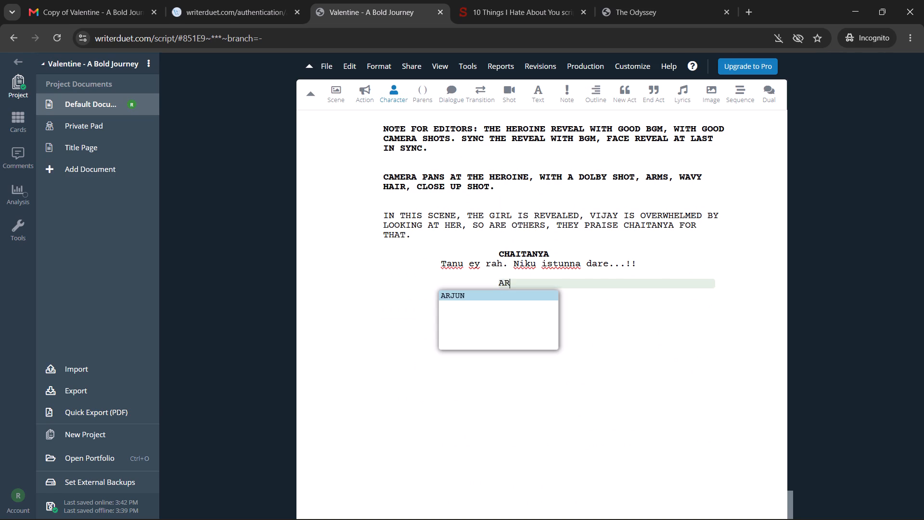
key("Tab")
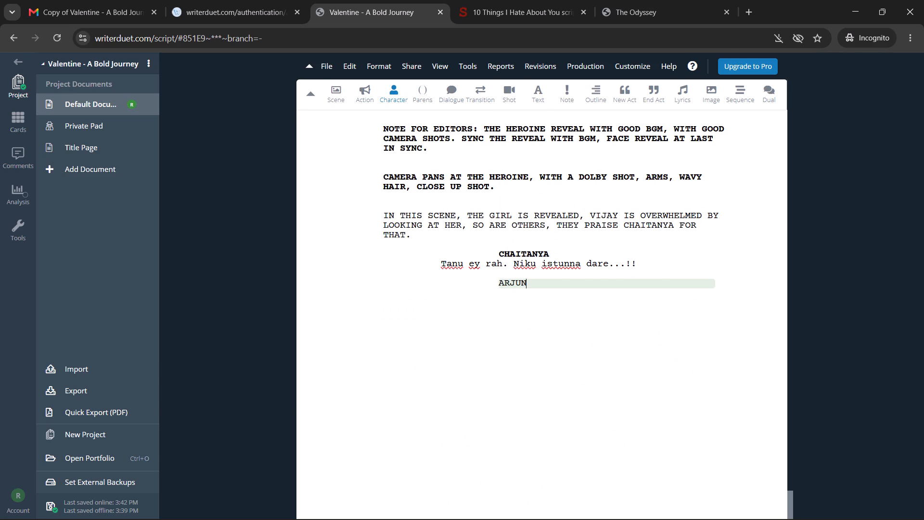
key("ctrl+shift+Left")
key("ctrl+b")
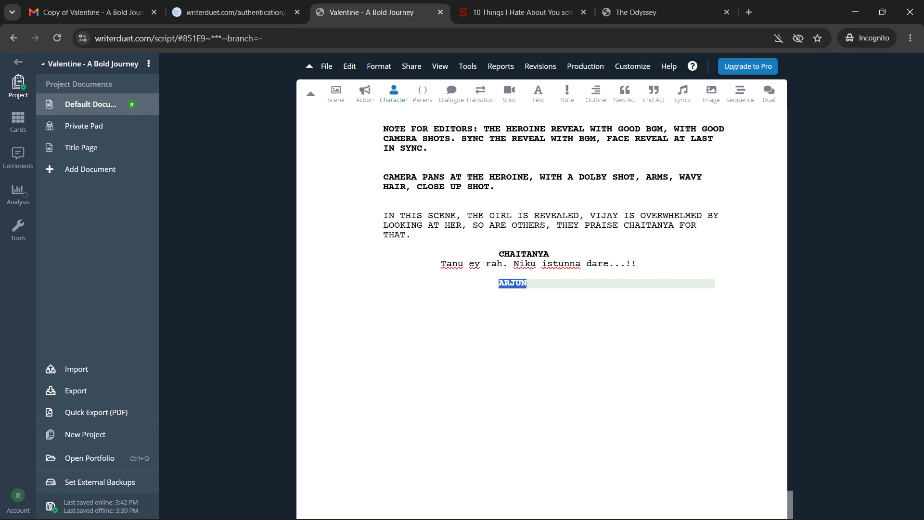
key("Right")
key("Return")
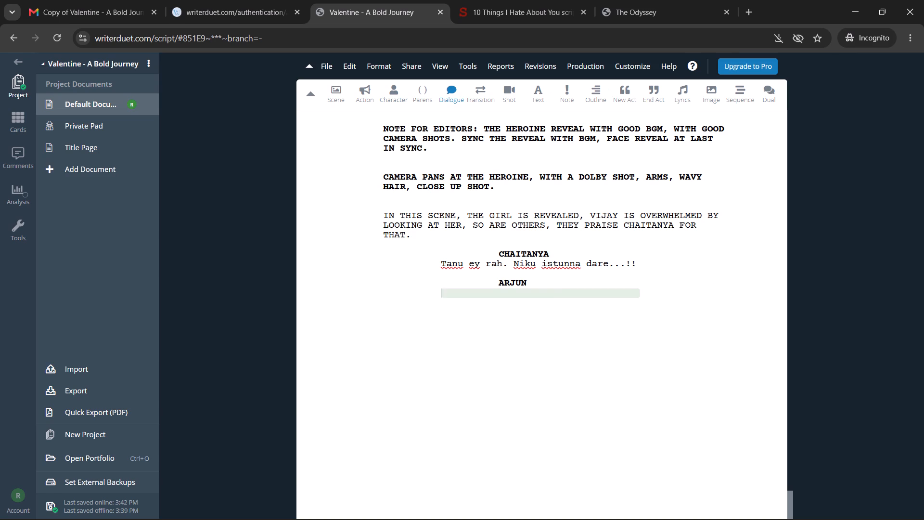
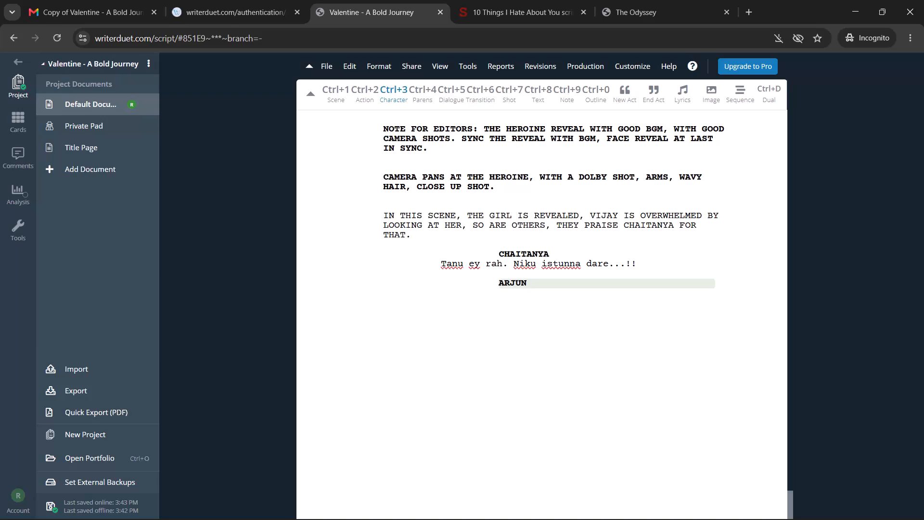
Replace the ARJUN cue below Chaitanya's dialogue with a bold VIJAY (KOUSHIK) character cue and start its dialogue line.
key("BackSpace")
key("BackSpace")
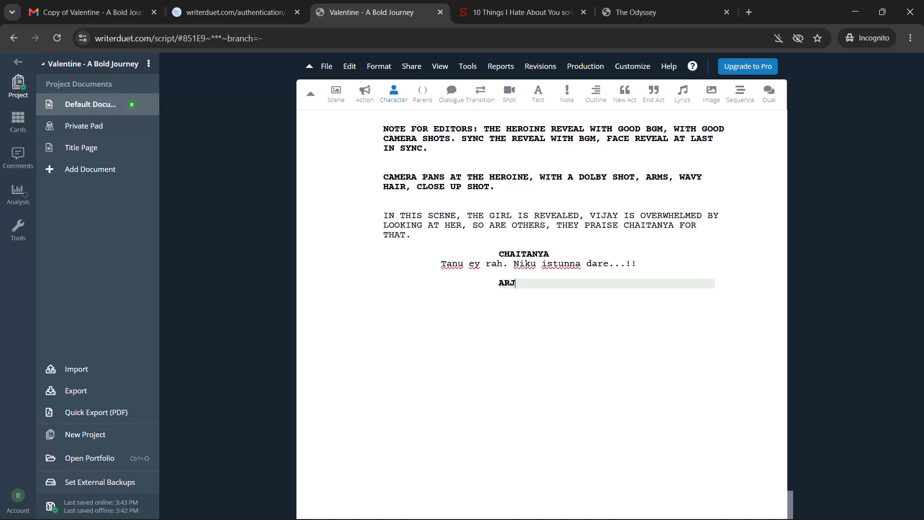
key("BackSpace")
key("BackSpace")
key("BackSpace")
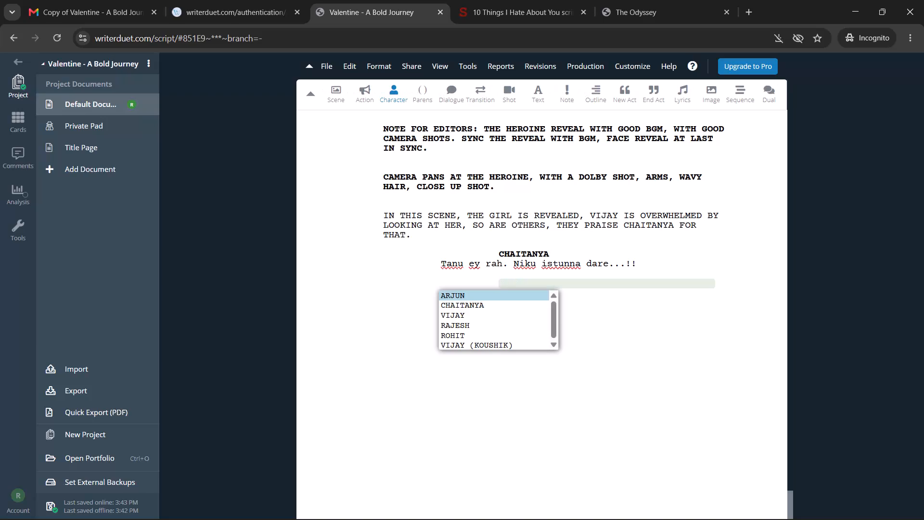
key("Up")
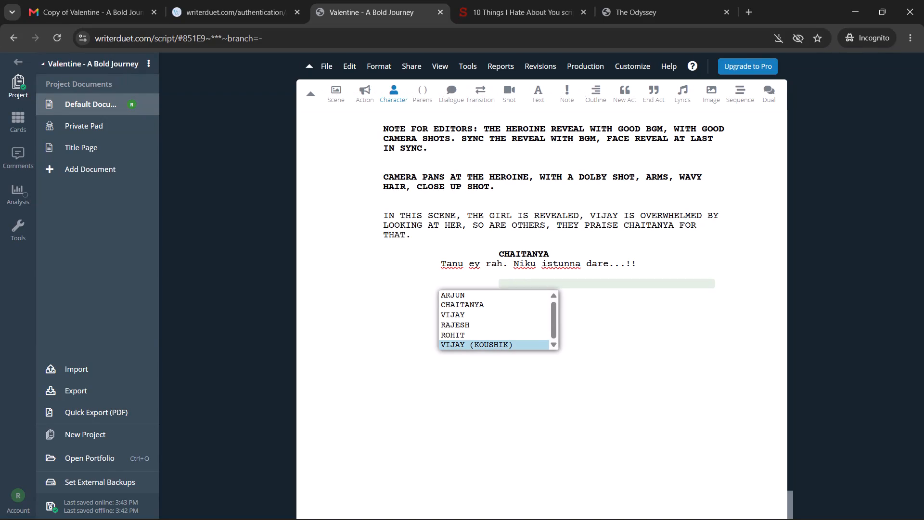
key("Return")
key("Up")
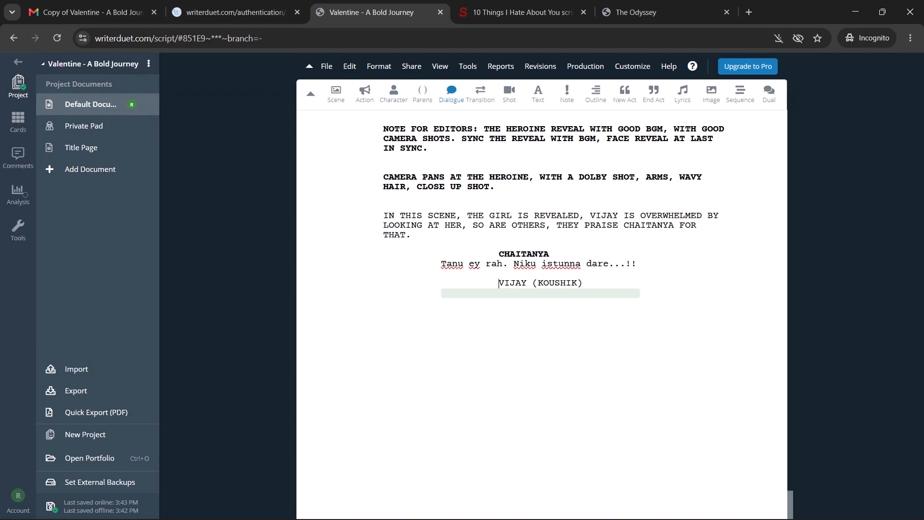
key("ctrl+shift+Right")
key("ctrl+shift+Right")
key("ctrl+shift+Right")
key("ctrl+shift+Right")
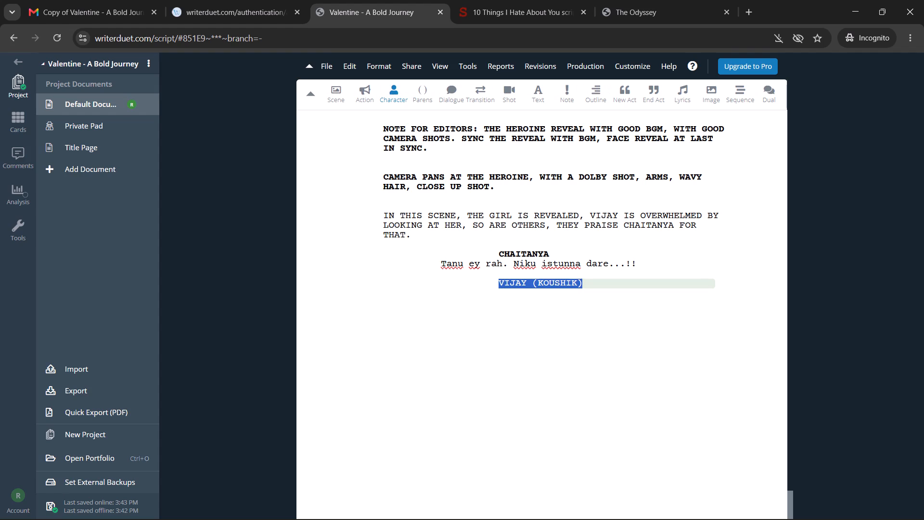
key("ctrl+b")
key("Right")
key("Return")
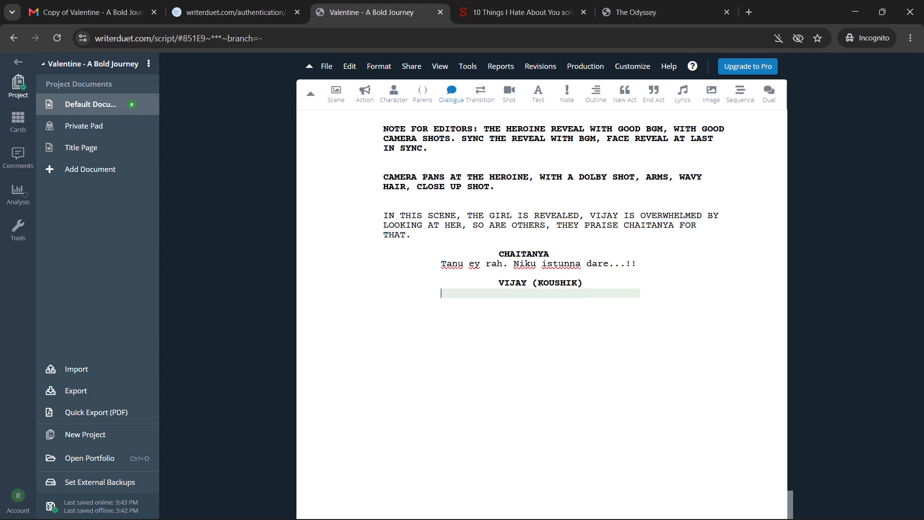
Write Vijay (Koushik)'s dialogue: "Thanks ra maya, naku free ga 10,000Rs. Istunnanduku!!".
type("Thanks w")
key("BackSpace")
type("ra maya,")
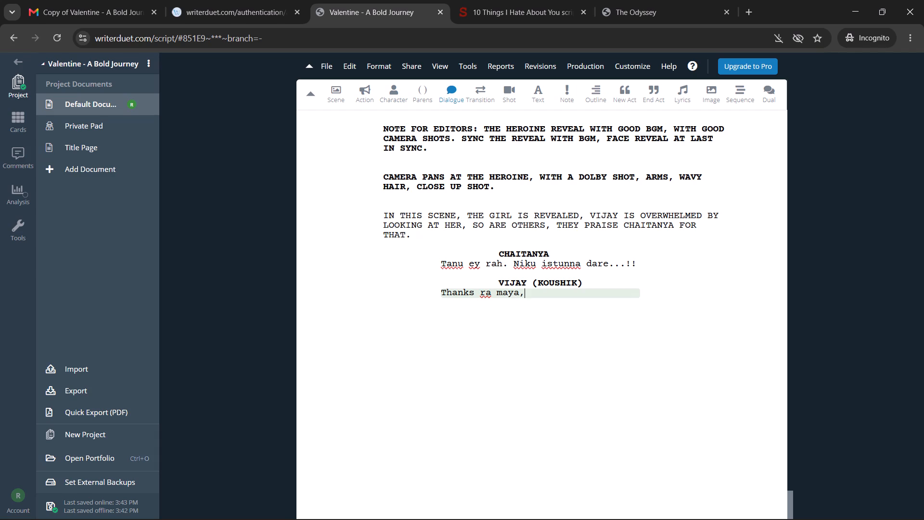
key("space")
type("naku free k")
key("BackSpace")
type("ga 10,--")
key("BackSpace")
key("BackSpace")
type("000 R")
key("shift+BackSpace")
key("shift+r")
key("shift+BackSpace")
key("shift+BackSpace")
type("RS")
key("s")
key("BackSpace")
key("BackSpace")
type("s.")
key("space")
type("istun")
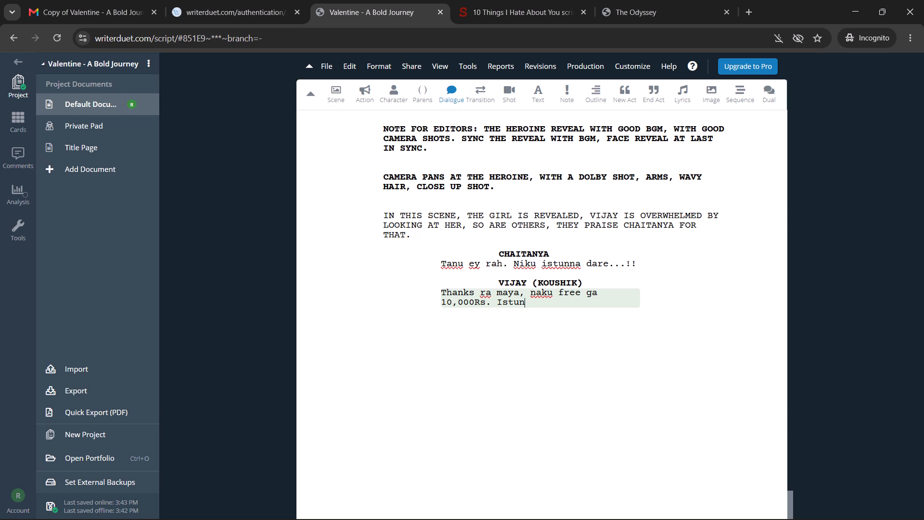
type("nanduku")
type("!!")
Add a bold ARJUN character cue below Vijay (Koushik)'s dialogue and start its dialogue line.
key("Return")
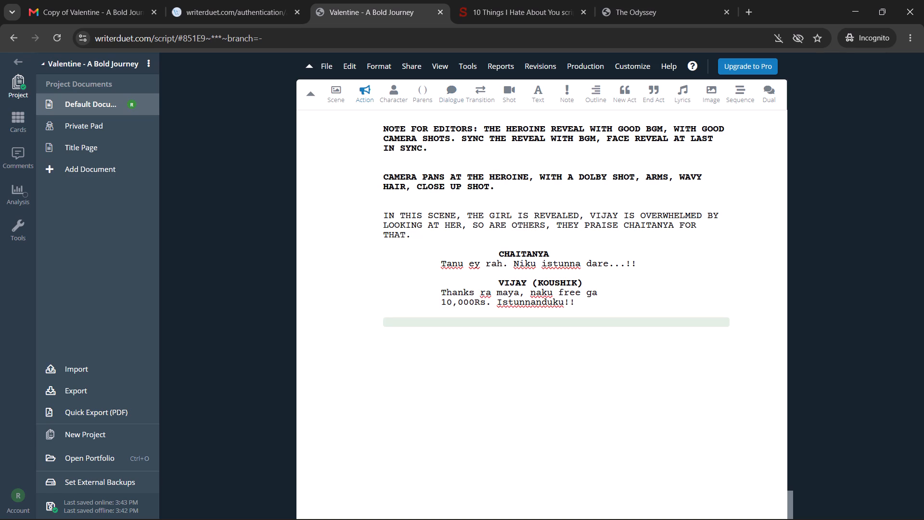
key("Escape")
key("ctrl+3")
type("Ar")
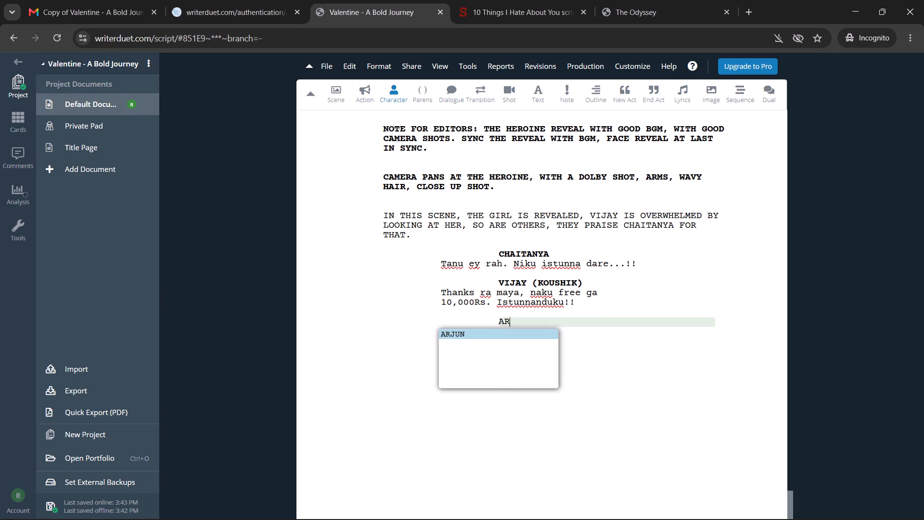
key("Tab")
key("ctrl+shift+Left")
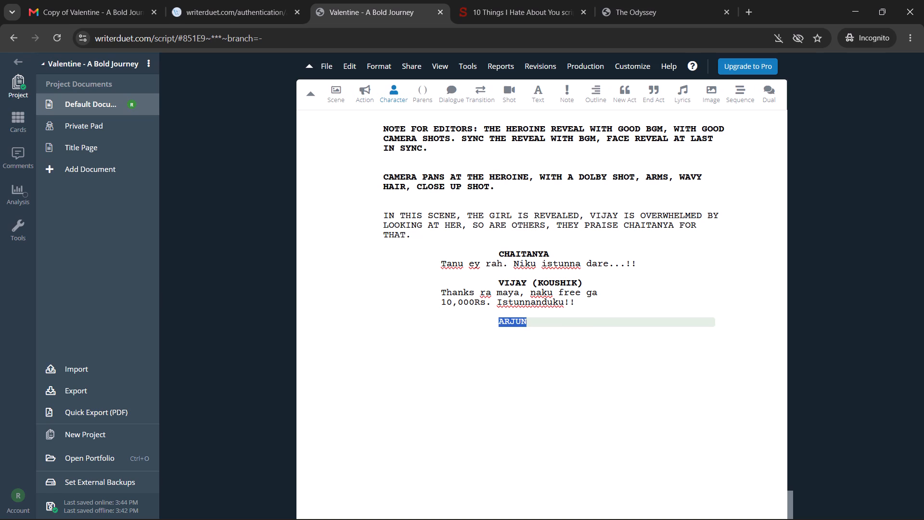
key("ctrl+b")
key("ctrl+Right")
key("Right")
key("Return")
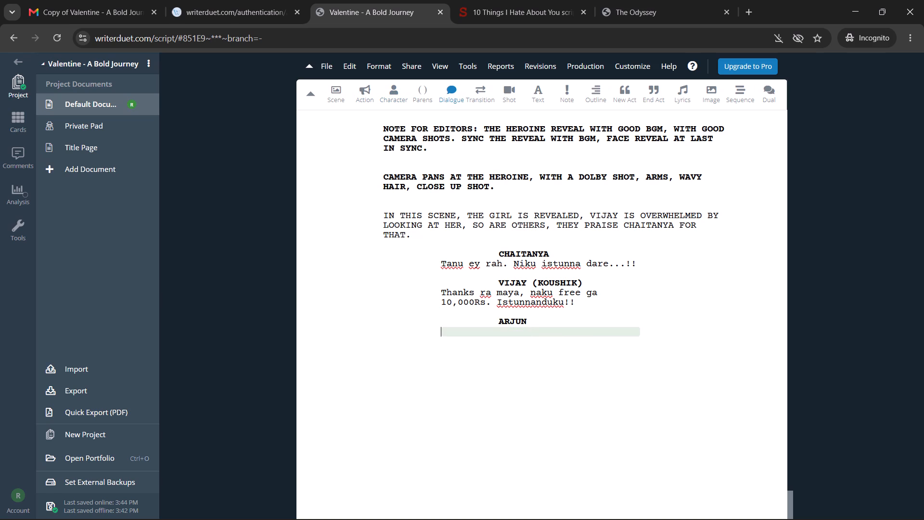
Write Arjun's dialogue: "Ee Overconfident matalu tagginchi, icchina pani chey!".
type("Ee Overcon")
type("fidence")
key("space")
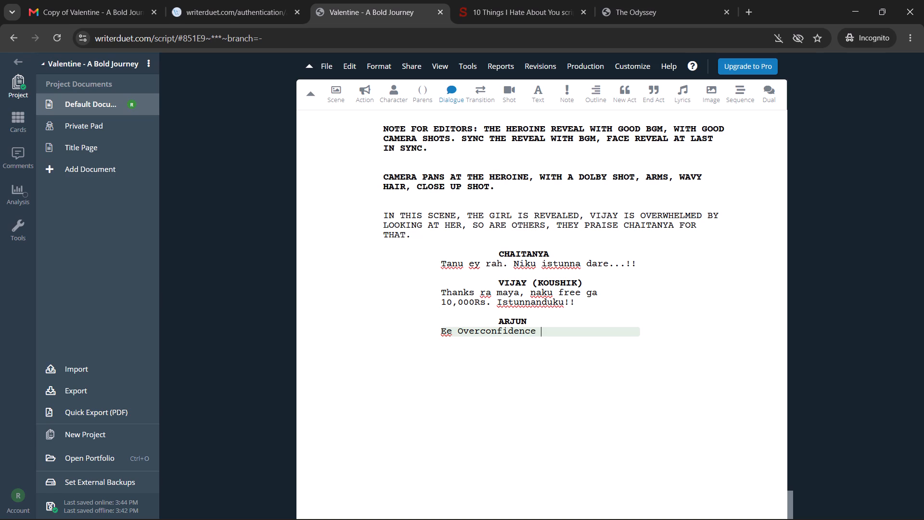
key("BackSpace")
key("BackSpace")
key("BackSpace")
type("t matalu tagginchi")
key("space")
key("BackSpace")
type(",m")
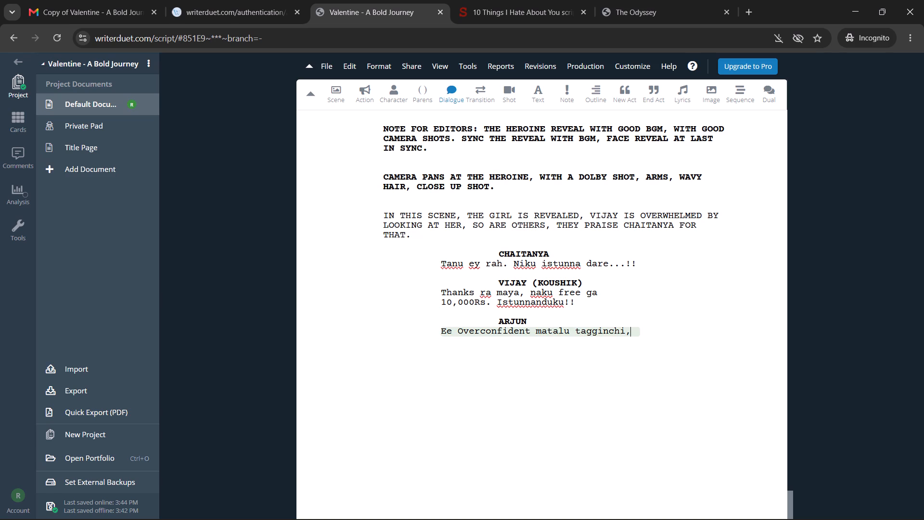
key("BackSpace")
key("space")
type("icchina panui")
key("BackSpace")
key("BackSpace")
type("i chey")
key("shift+exclam")
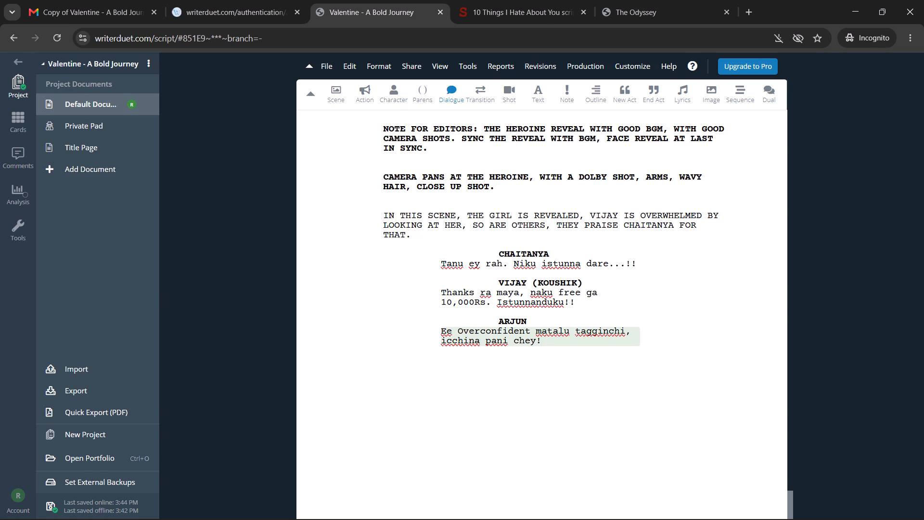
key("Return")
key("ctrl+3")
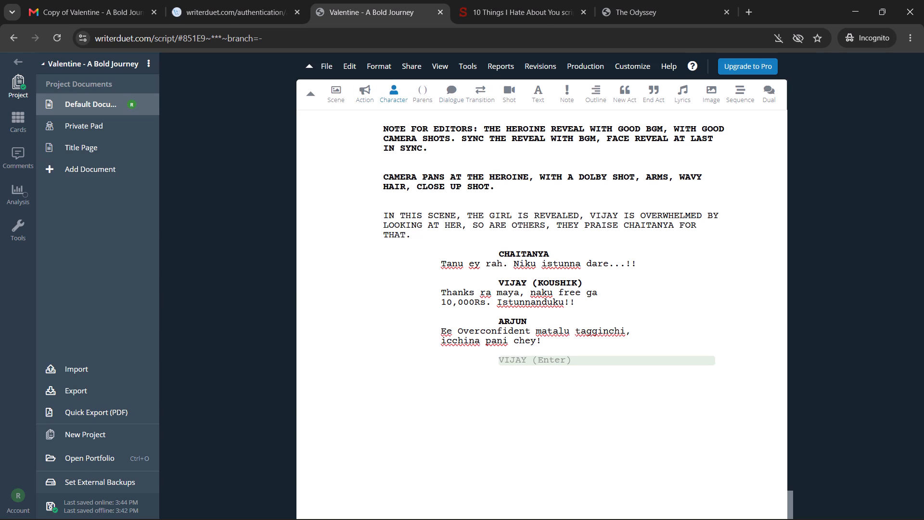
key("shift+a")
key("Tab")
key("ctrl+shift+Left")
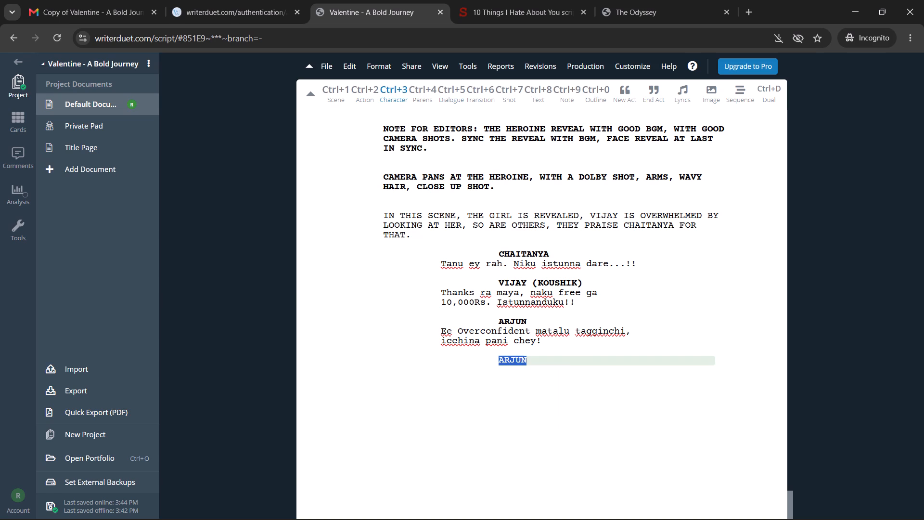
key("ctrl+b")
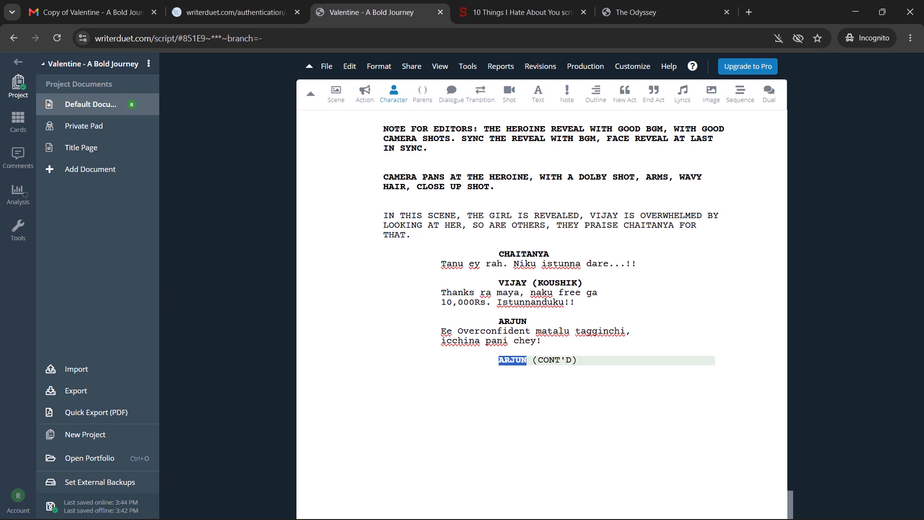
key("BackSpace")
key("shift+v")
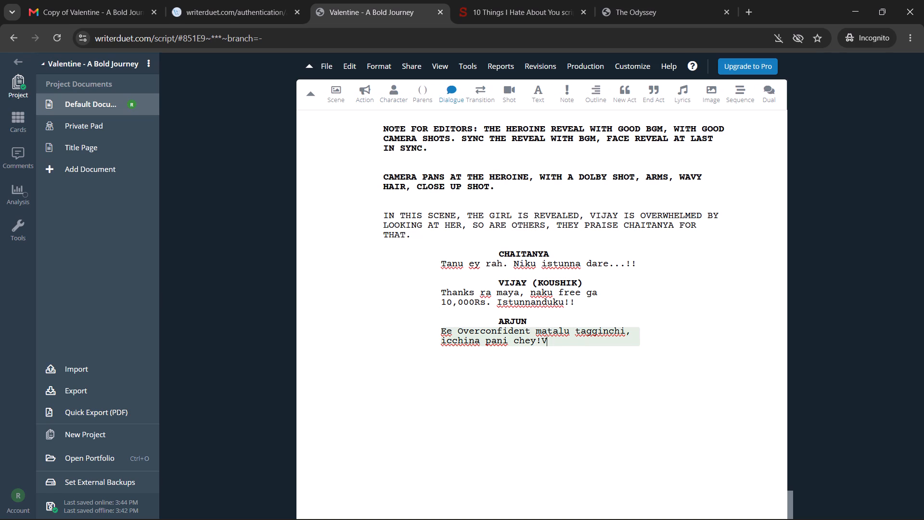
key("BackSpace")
Add a bold VIJAY character cue below Arjun's dialogue and start its dialogue line.
key("Return")
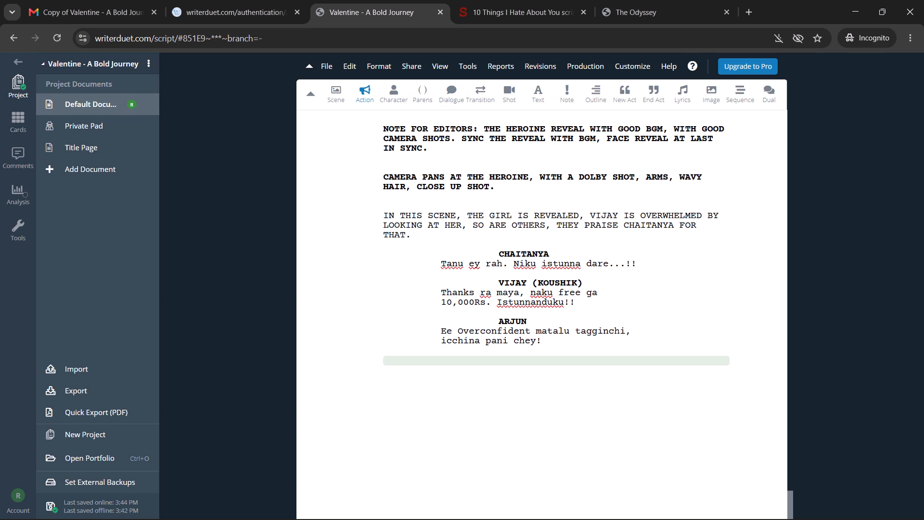
key("ctrl+3")
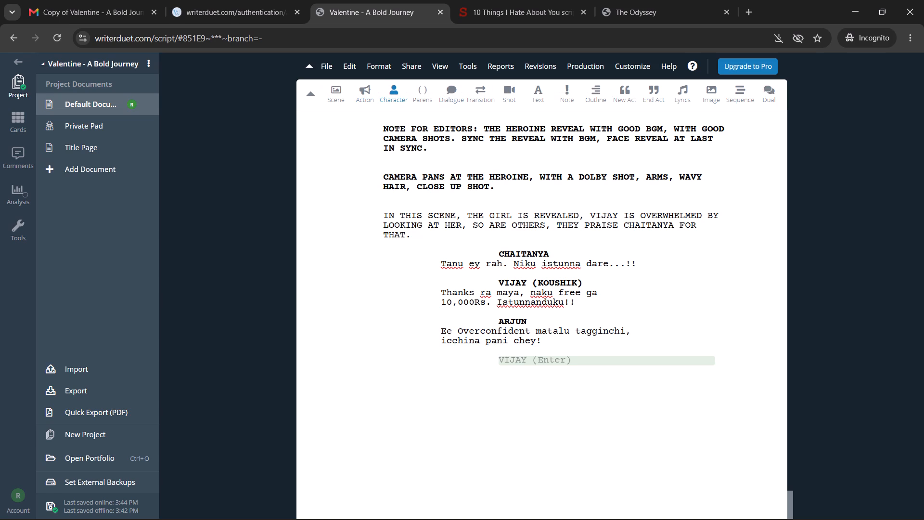
key("Return")
key("Up")
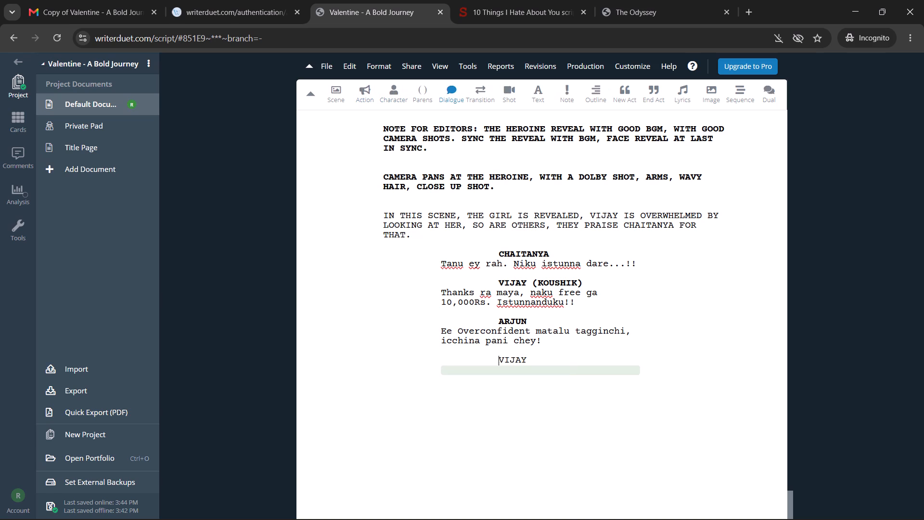
key("ctrl+shift+Right")
key("ctrl+b")
key("Right")
key("Return")
Begin Vijay's dialogue with "Sare ra!", drafting and then removing the continuation "Valentine Week ayye lopu aa ammayi".
type("Sare ra")
type("! Valentine Week ayye lopu aa")
key("space")
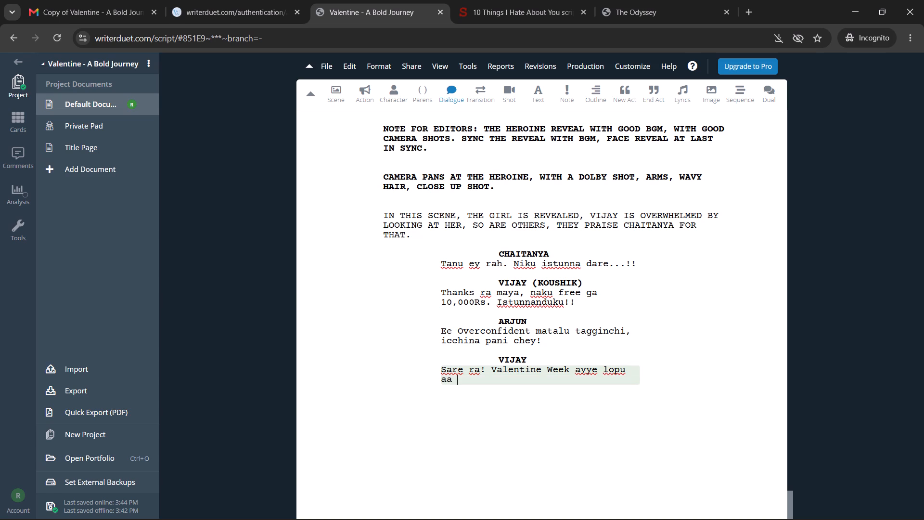
type("ammayi")
key("ctrl+BackSpace")
key("ctrl+BackSpace")
key("ctrl+BackSpace")
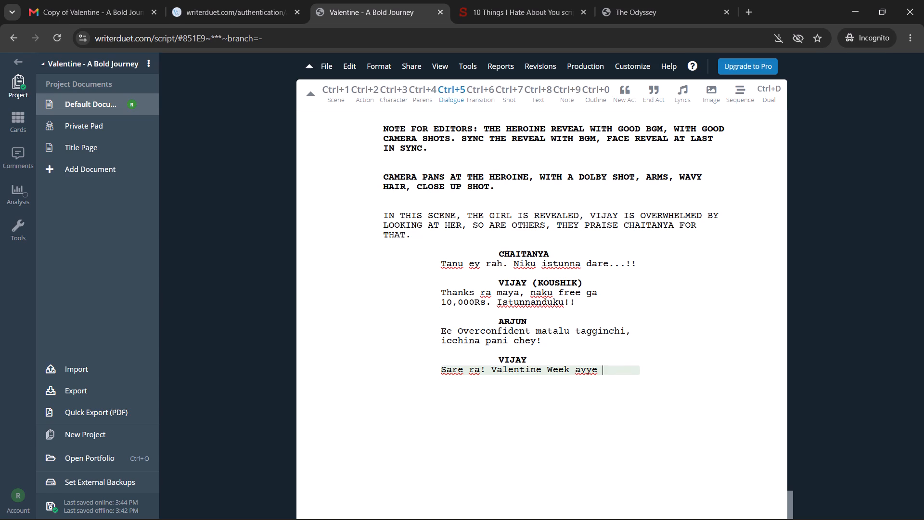
key("ctrl+BackSpace")
key("ctrl+BackSpace")
key("ctrl+BackSpace")
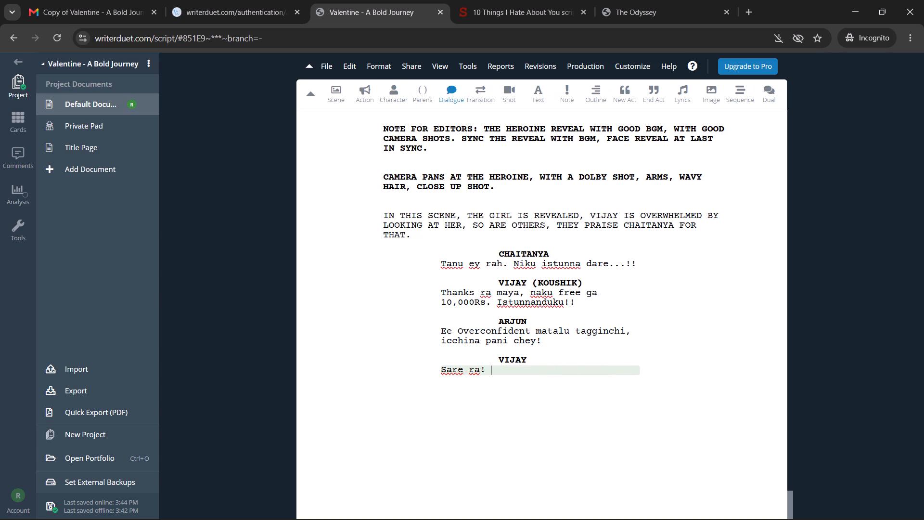
Continue Vijay's dialogue after "Sare ra!" with "Ee valentine week mana college lo Feb 14th lo conduct chestunna fest ki".
type("ee")
key("space")
type("valentine week mana college lo")
key("space")
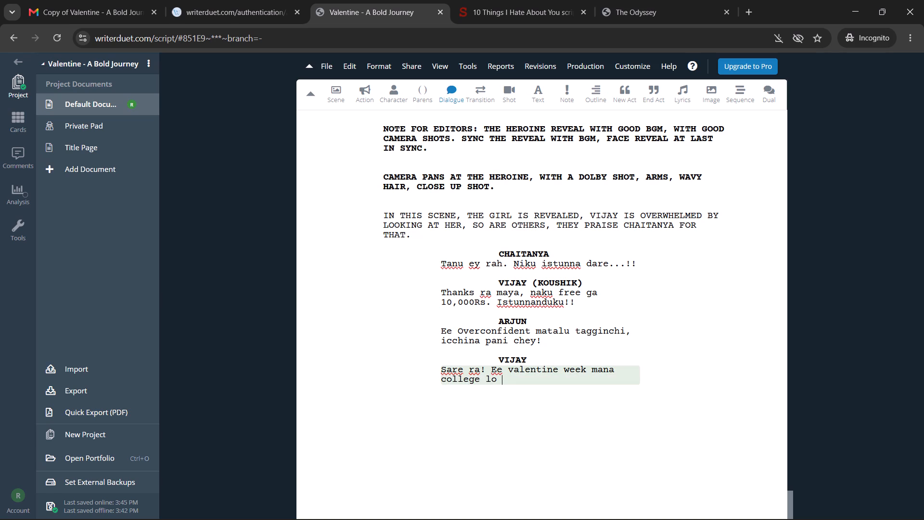
type("Feb 14th n")
key("BackSpace")
type("lo conduct chestunna fest ki")
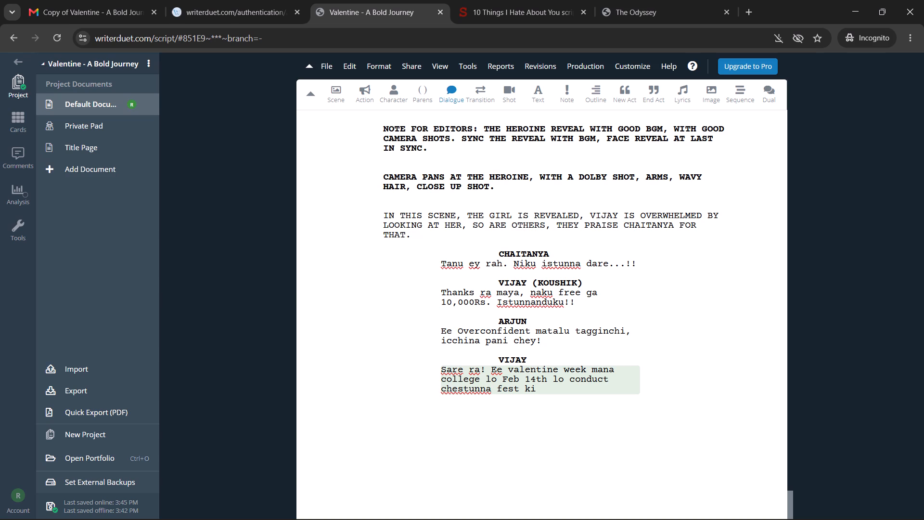
key("space")
key("t")
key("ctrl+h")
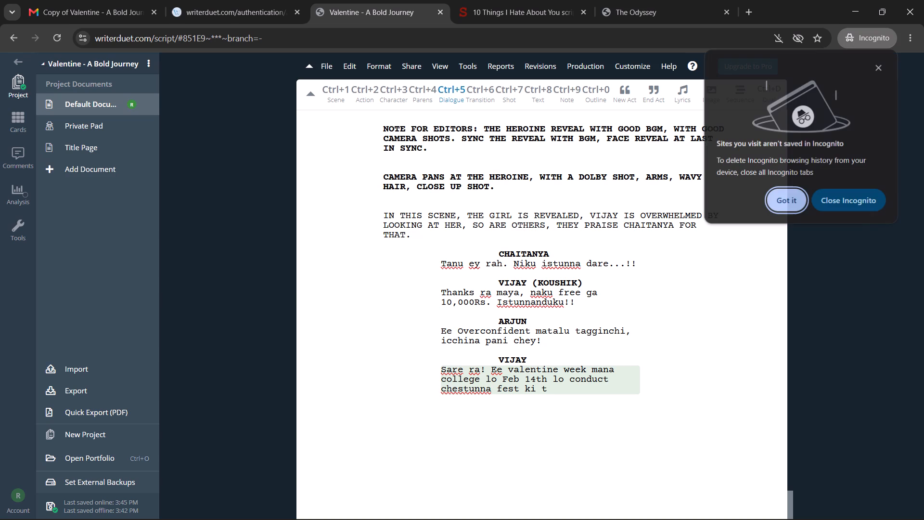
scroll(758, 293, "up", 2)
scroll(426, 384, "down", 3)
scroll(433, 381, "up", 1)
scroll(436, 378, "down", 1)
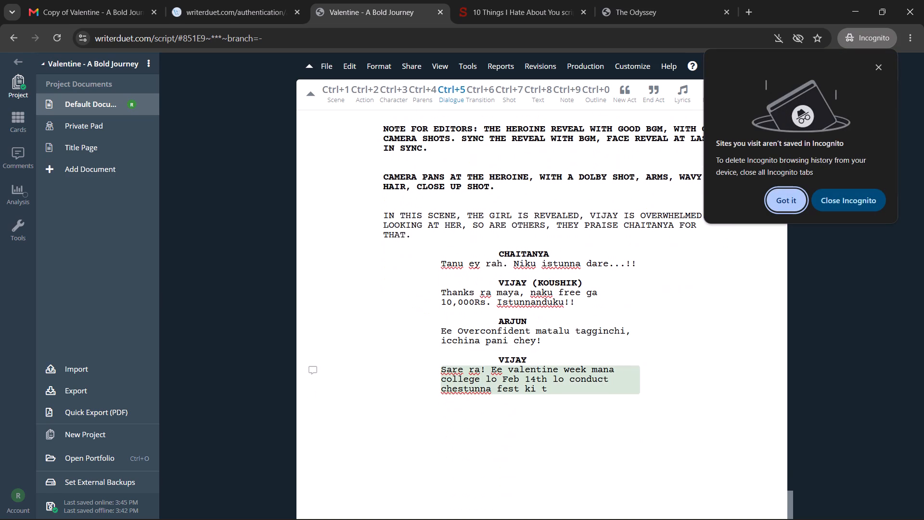
Complete the sentence in Vijay's dialogue after "fest ki" with "thana tho valentine ga osthanu!".
left_click(563, 391)
type("hana tho love")
key("space")
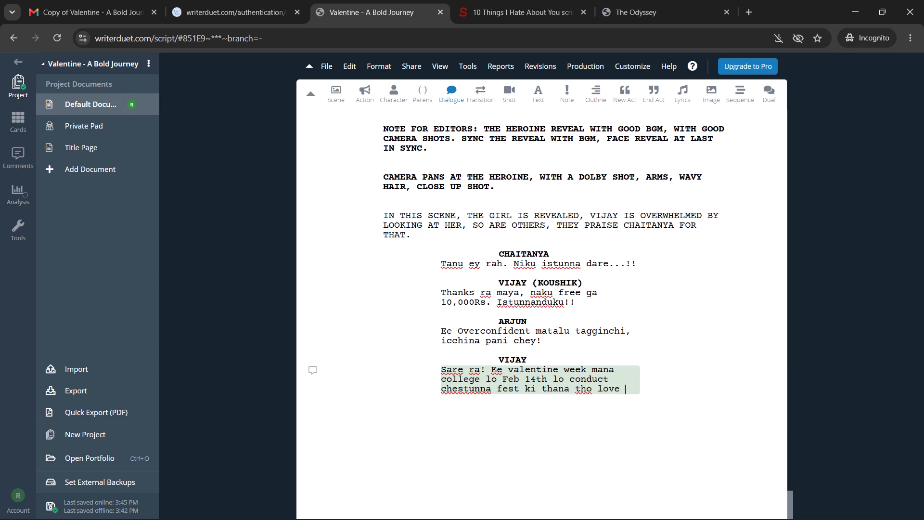
key("ctrl+BackSpace")
type("vakl")
key("BackSpace")
key("BackSpace")
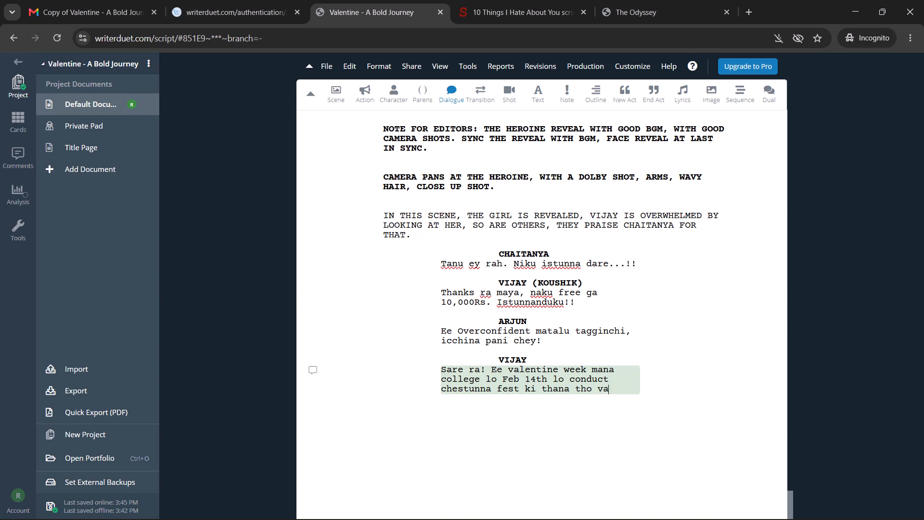
type("lentine ga o")
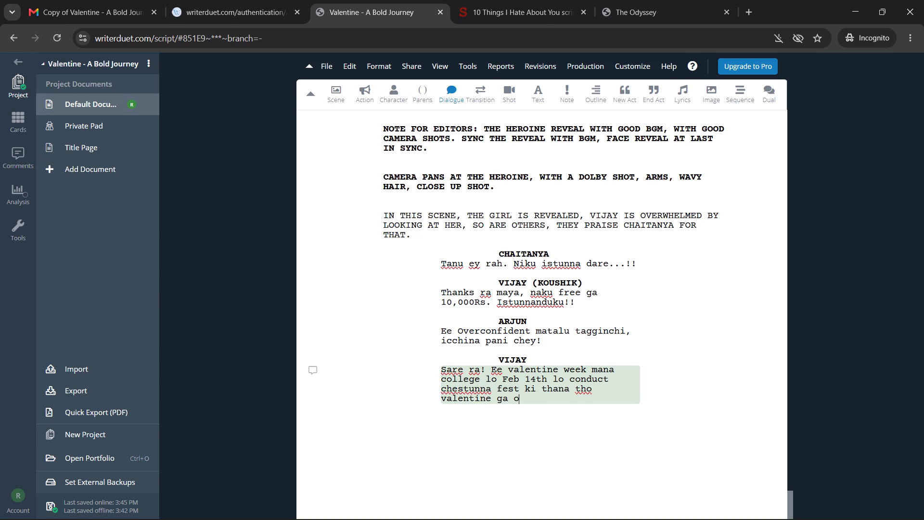
key("BackSpace")
type("osthanu!")
key("space")
Add the closing sentence to Vijay's dialogue: "Nee daggara nundu 10,000Rs teeskuntanu, Dabbulu ready chesko.".
type("Nee daggara nundu 10m0")
key("BackSpace")
key("BackSpace")
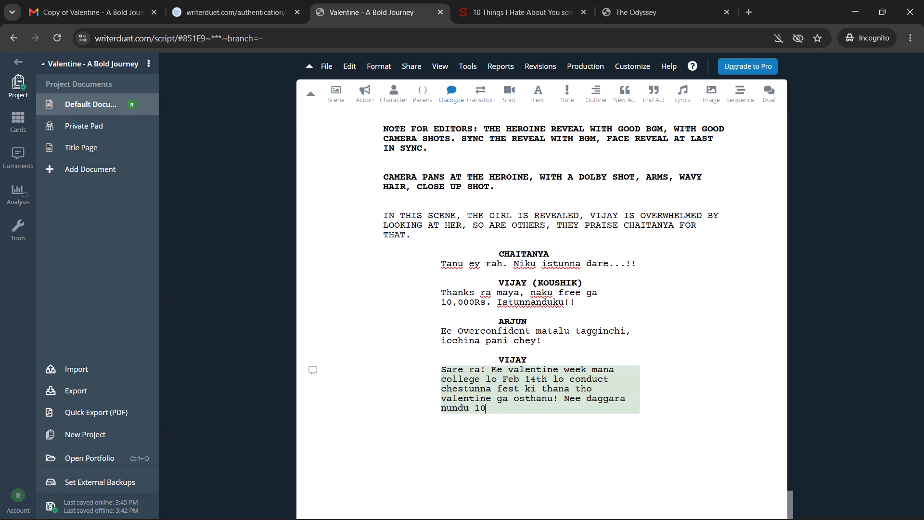
type(",000")
key("space")
key("BackSpace")
type("Rs teeskuntanu")
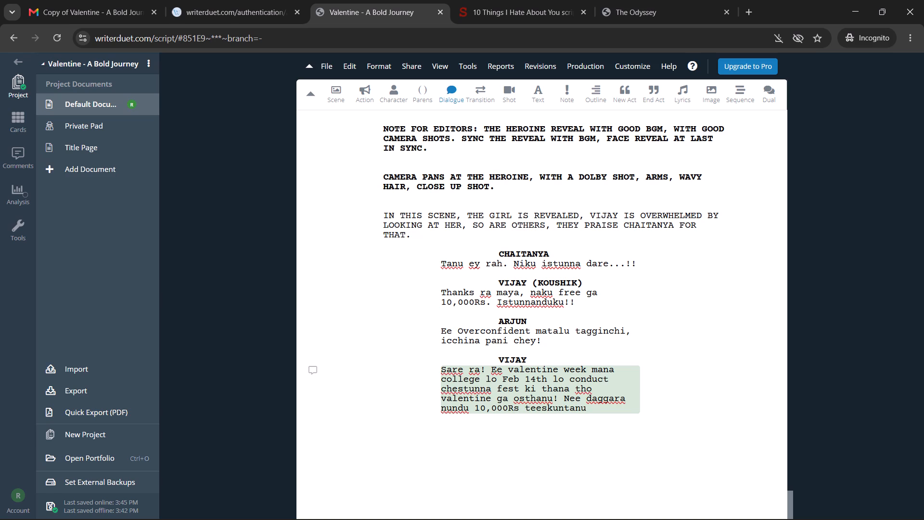
type(", Dabby")
key("BackSpace")
type("ulu ready chesko")
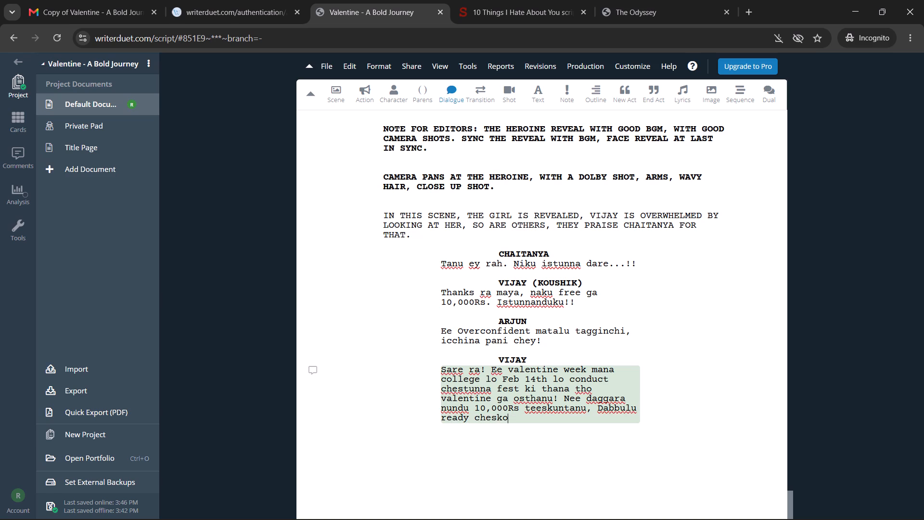
key("period")
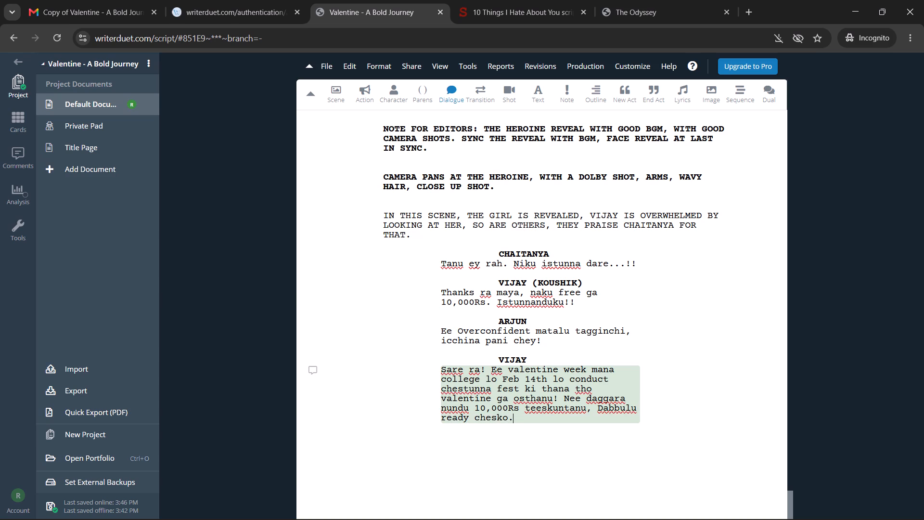